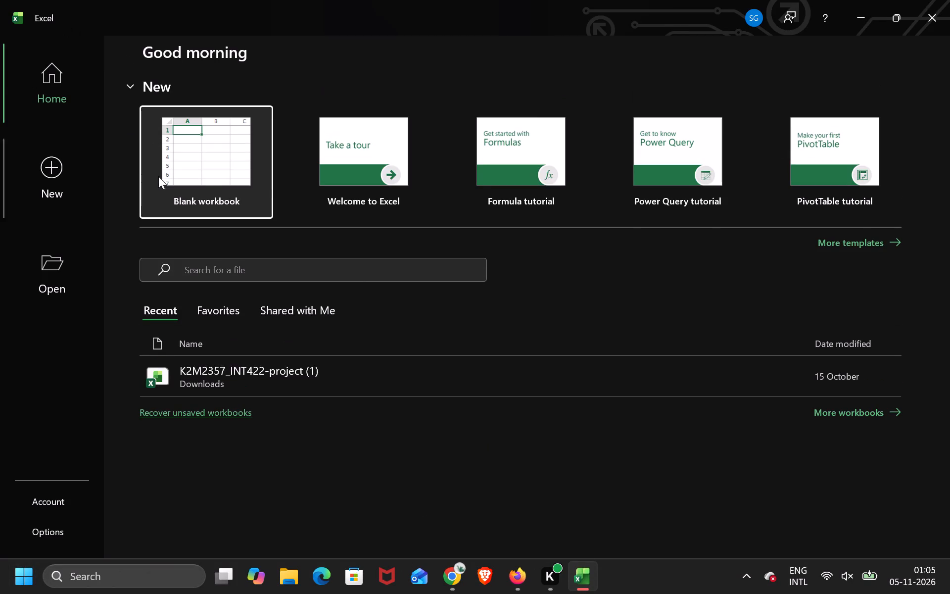
Create a new blank workbook.
left_click(200, 174)
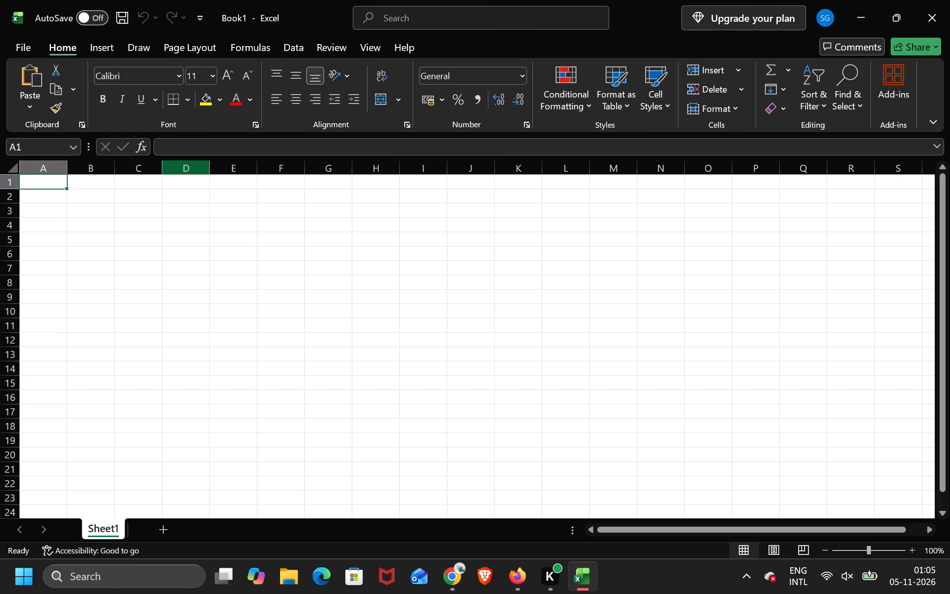
Enter the header "Items/Names" in cell A1.
left_click(83, 185)
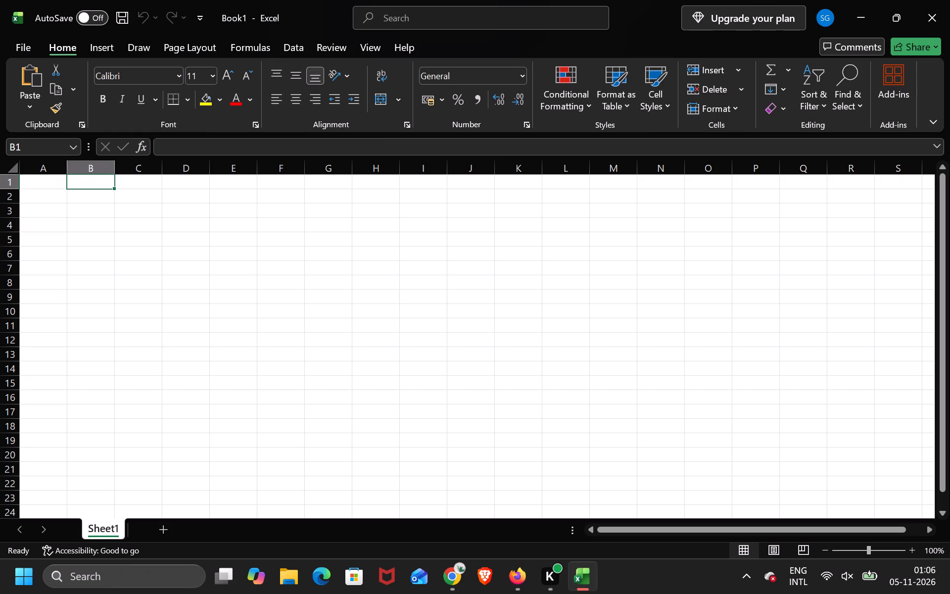
key("i")
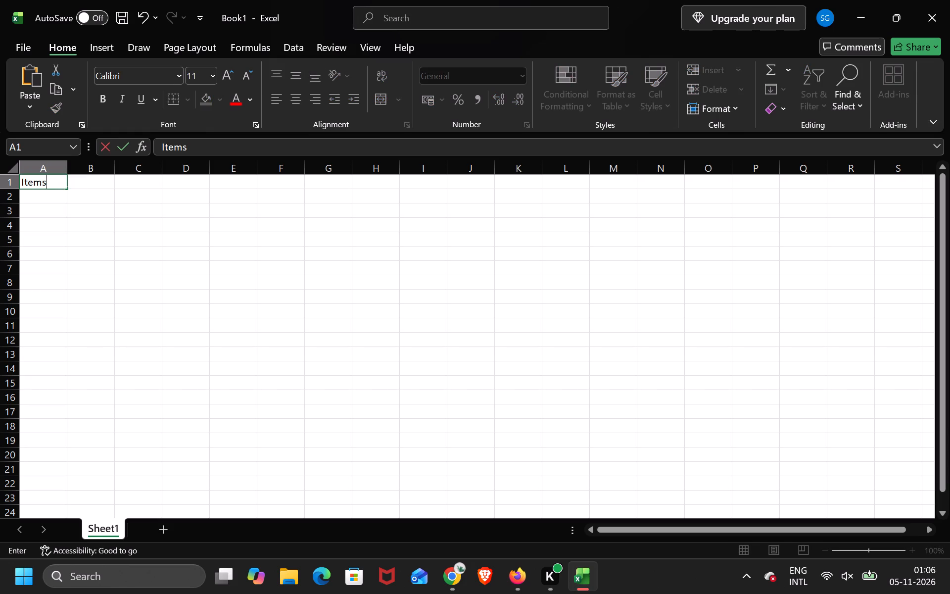
key("backslash")
key("BackSpace")
key("slash")
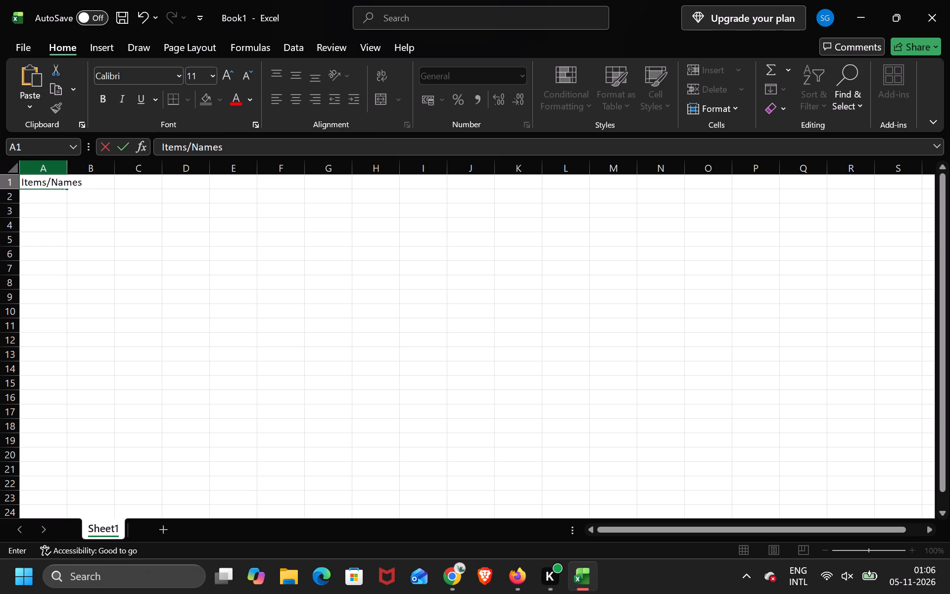
Widen column A to fit the Items/Names header.
left_click_drag(66, 167, 98, 164)
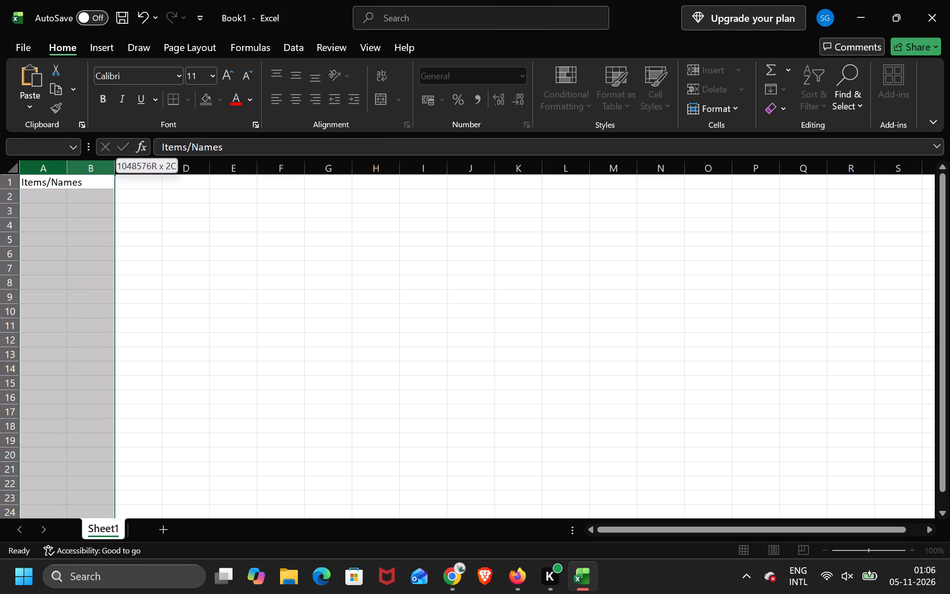
left_click_drag(98, 164, 61, 163)
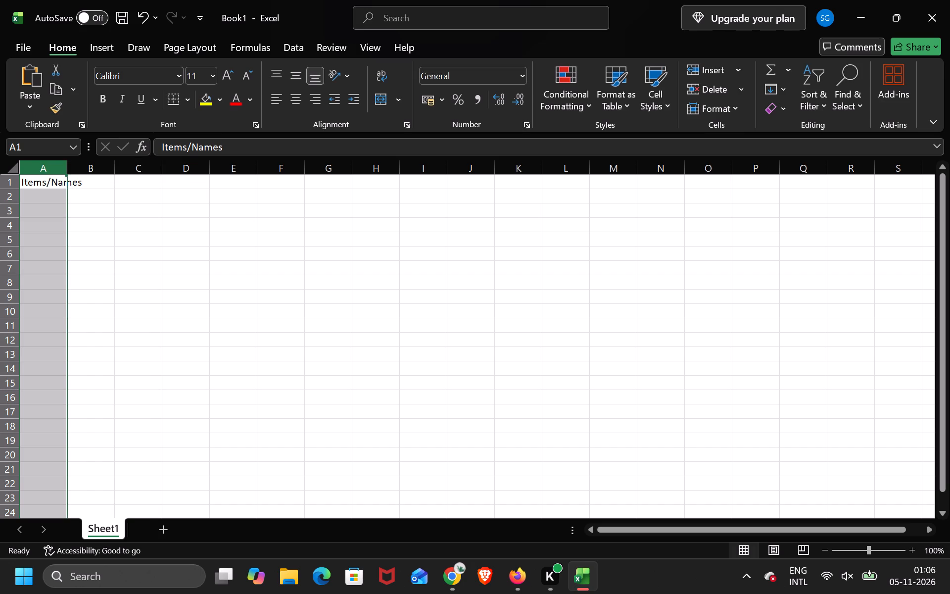
left_click_drag(68, 168, 88, 170)
Enter the names Shivansh, Priya and Vibhanshu as column headers in cells B1 to D1.
left_click(93, 181)
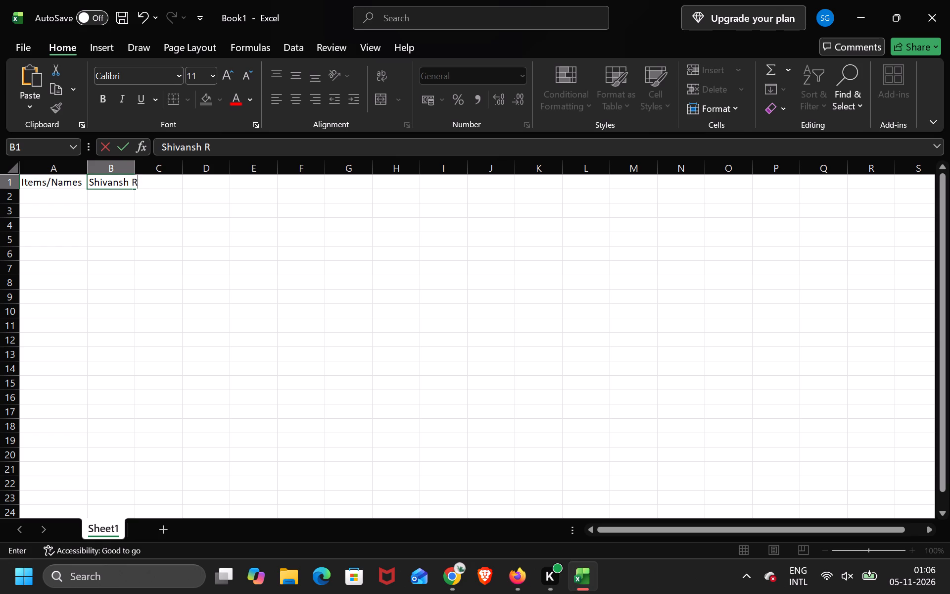
key("BackSpace")
key("BackSpace")
key("BackSpace")
key("BackSpace")
key("Tab")
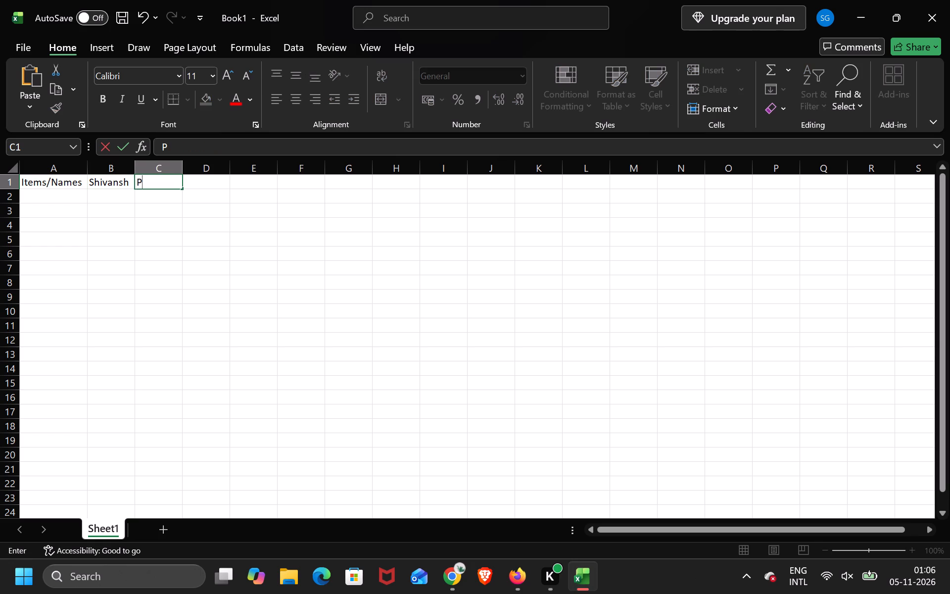
type("riya")
key("Tab")
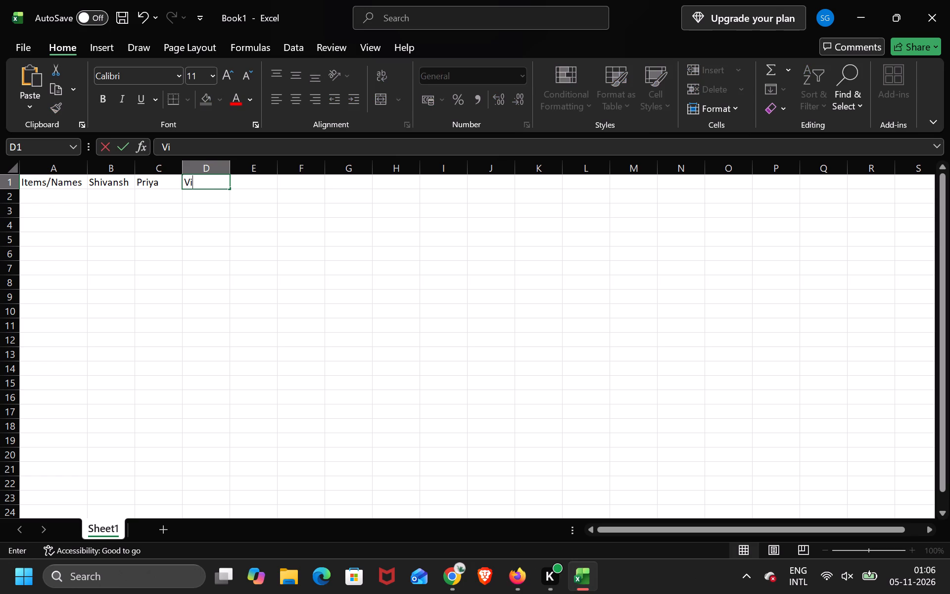
type("bhas")
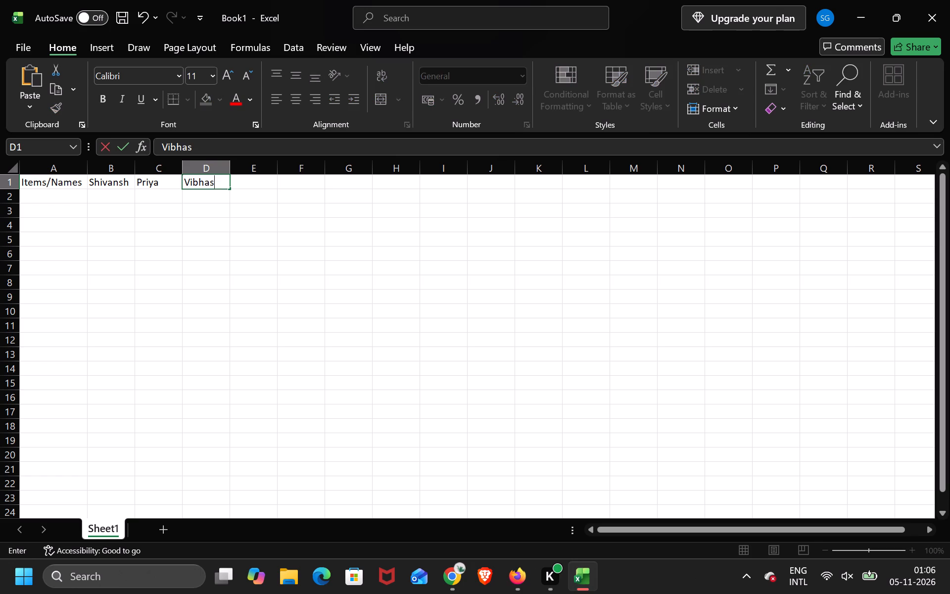
key("BackSpace")
type("nshu")
key("Tab")
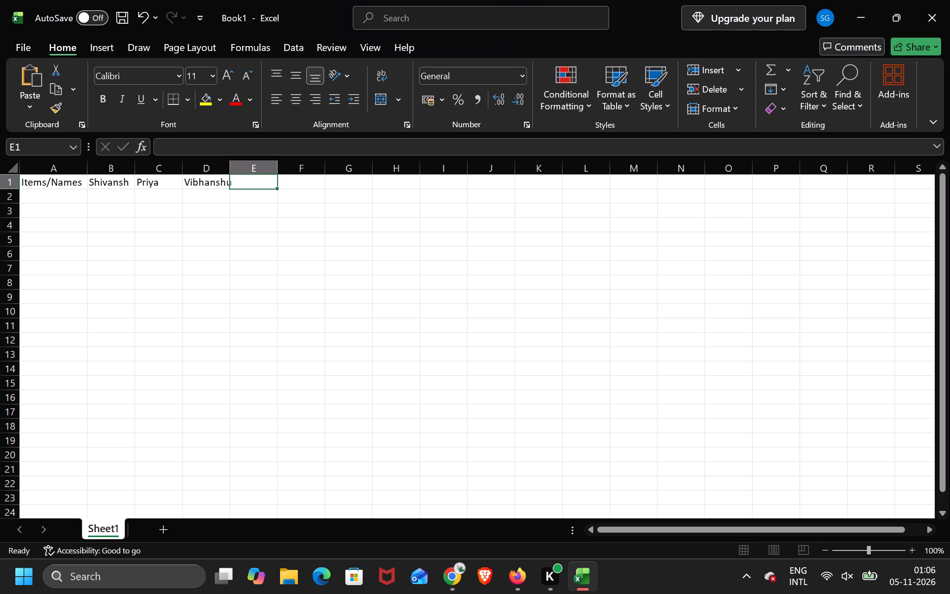
Widen column D to about 9.18 so the name Vibhanshu fits.
left_click_drag(230, 166, 236, 167)
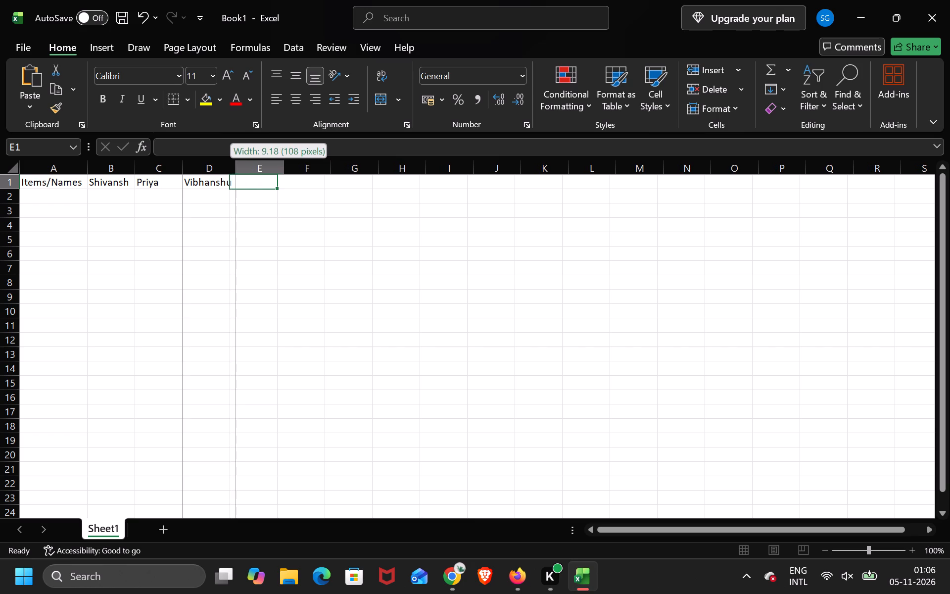
left_click_drag(236, 167, 236, 167)
Enter the names Rajeev, Aastha and Anushka as column headers in cells E1 to G1.
left_click(249, 179)
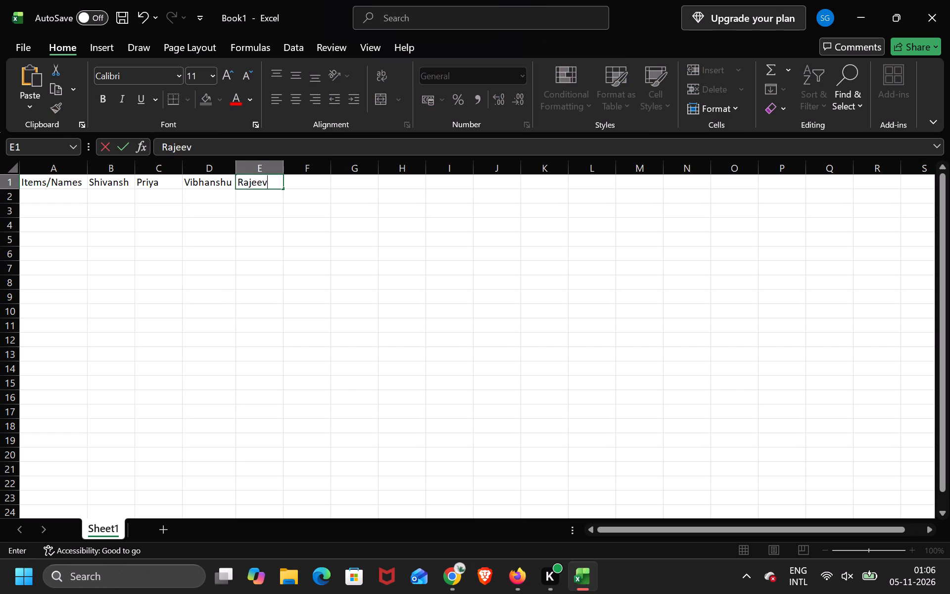
key("Tab")
type("AA")
type("stha")
key("Tab")
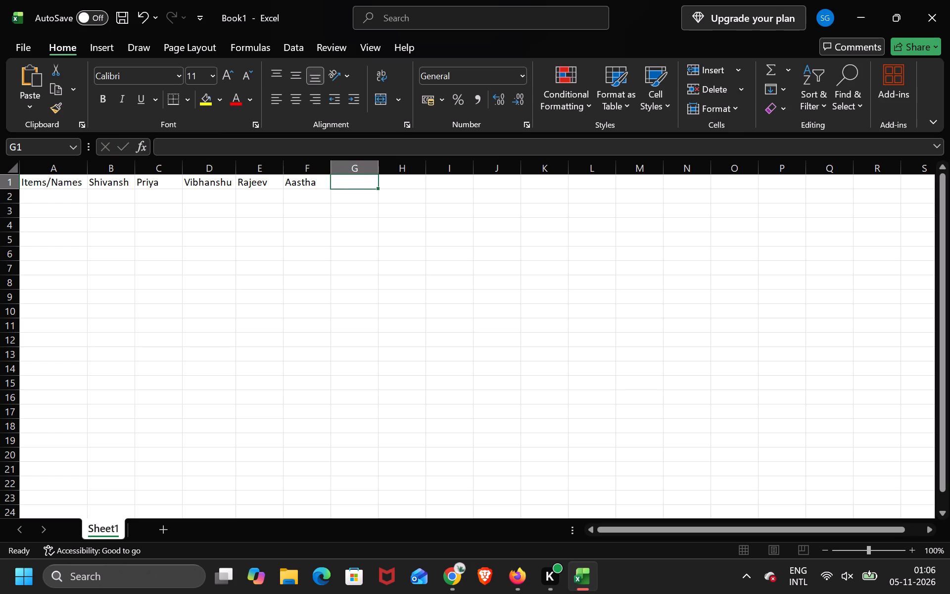
key("Left")
key("Right")
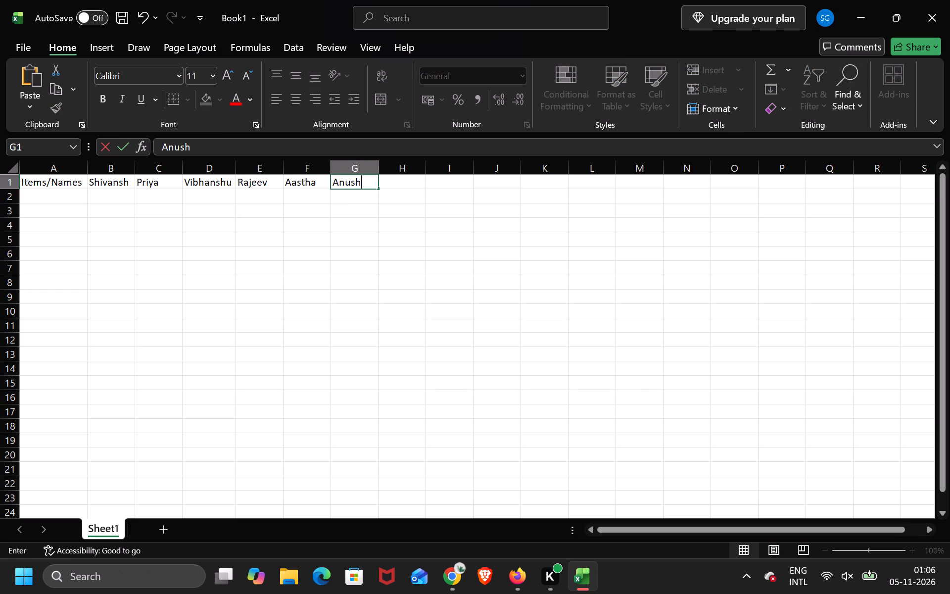
key("BackSpace")
key("BackSpace")
key("BackSpace")
type("ka")
key("Down")
Enter "Food and Sweets" in cell A2 as the first item label.
key("Left")
key("Left")
key("Left")
key("Left")
key("Left")
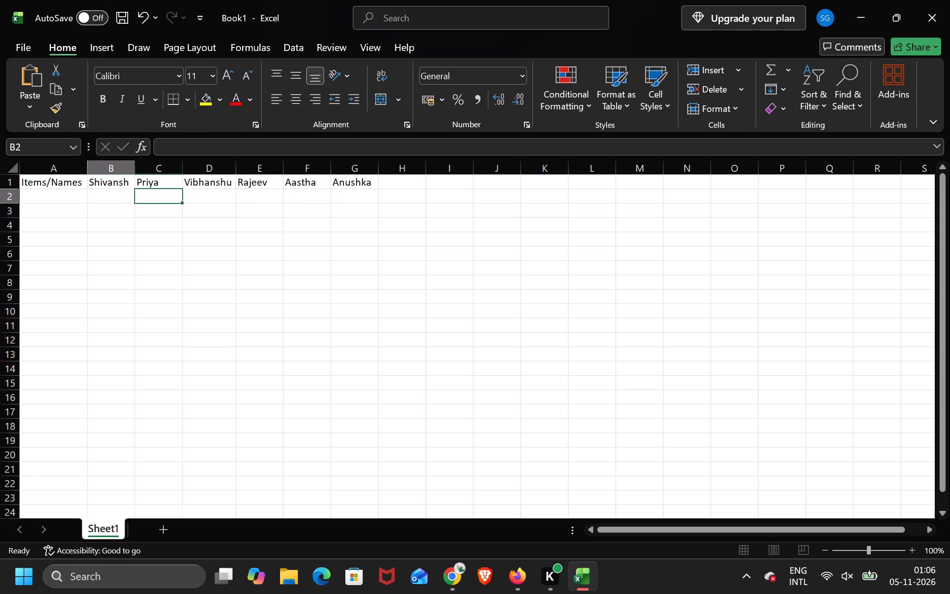
key("Left")
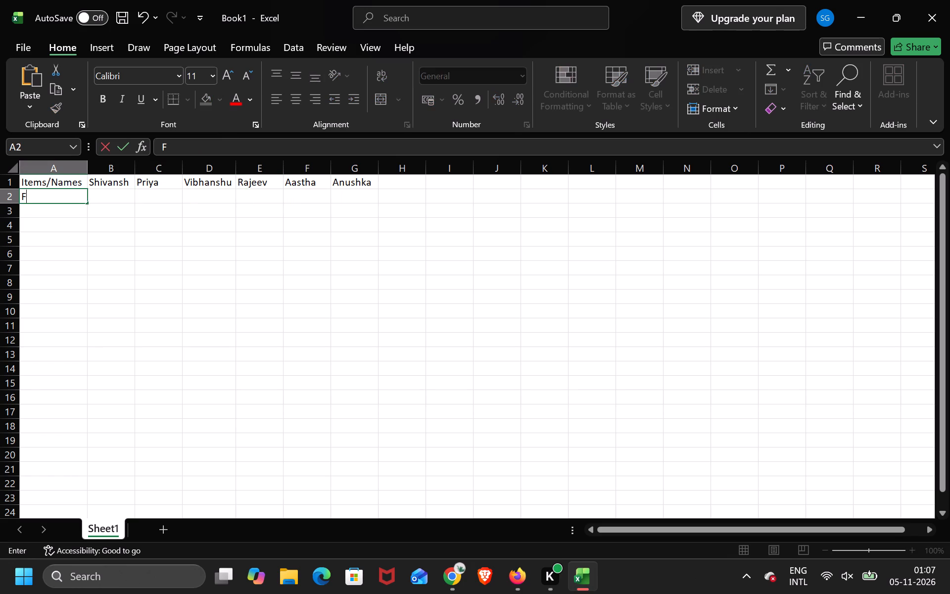
type("ood and ve")
key("BackSpace")
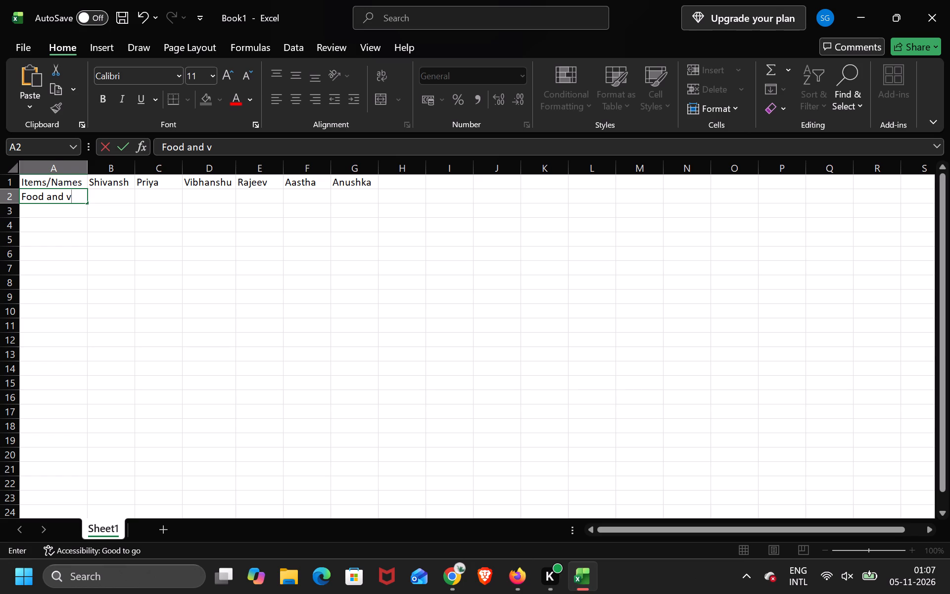
key("BackSpace")
type("SW")
type("eets")
key("BackSpace")
key("BackSpace")
key("BackSpace")
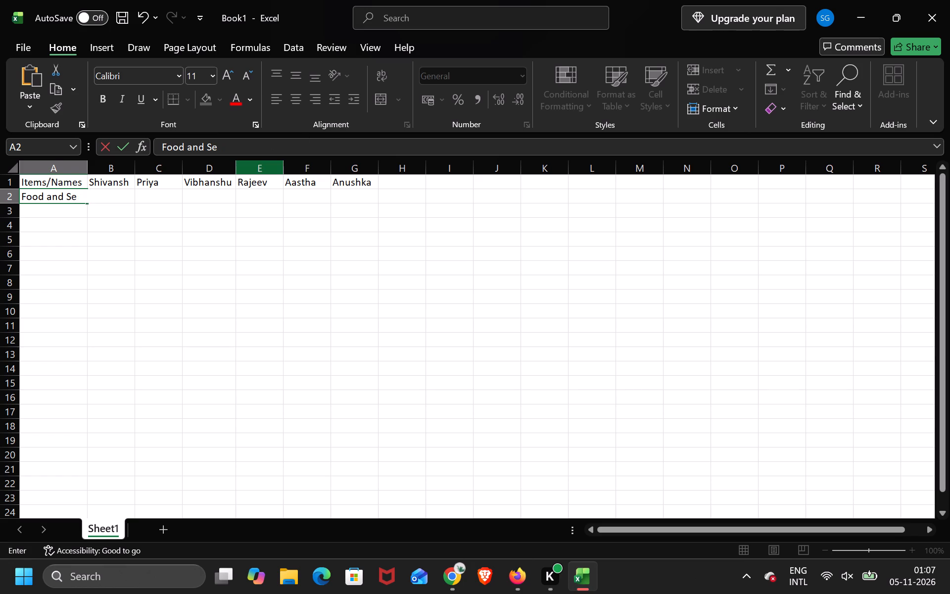
key("BackSpace")
type("wes")
key("BackSpace")
type("ets")
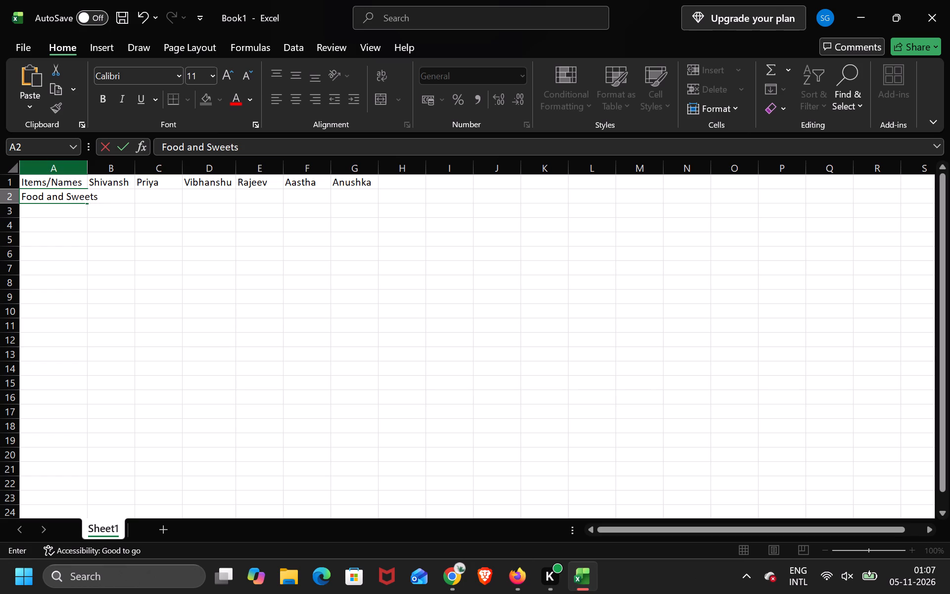
Widen column A to about 16.18 so the Food and Sweets label fits.
left_click(87, 167)
left_click_drag(87, 167, 110, 169)
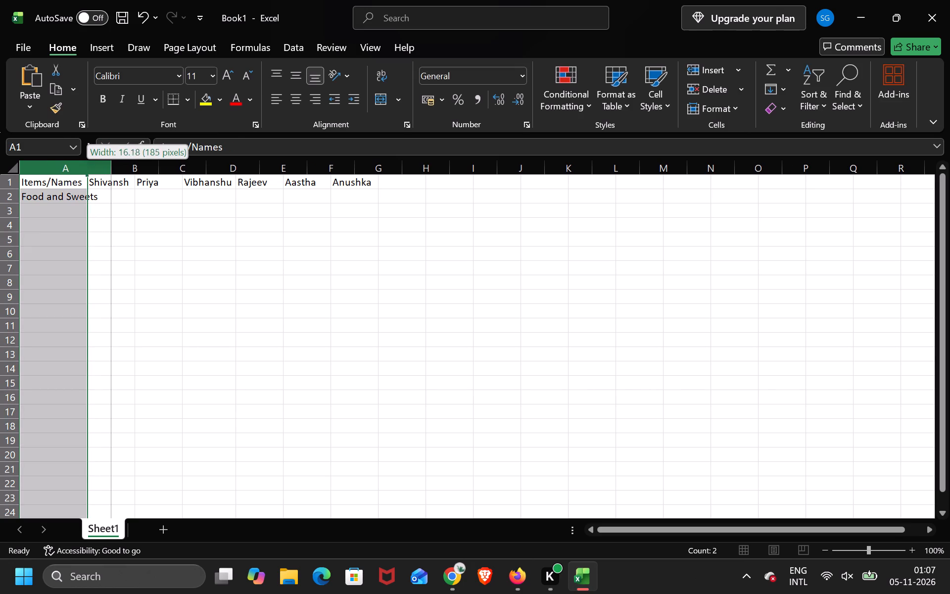
left_click_drag(110, 169, 111, 169)
Enter the item labels Firecrackers, Petrol, Sweets and Snacks in cells A3 to A6.
left_click(126, 200)
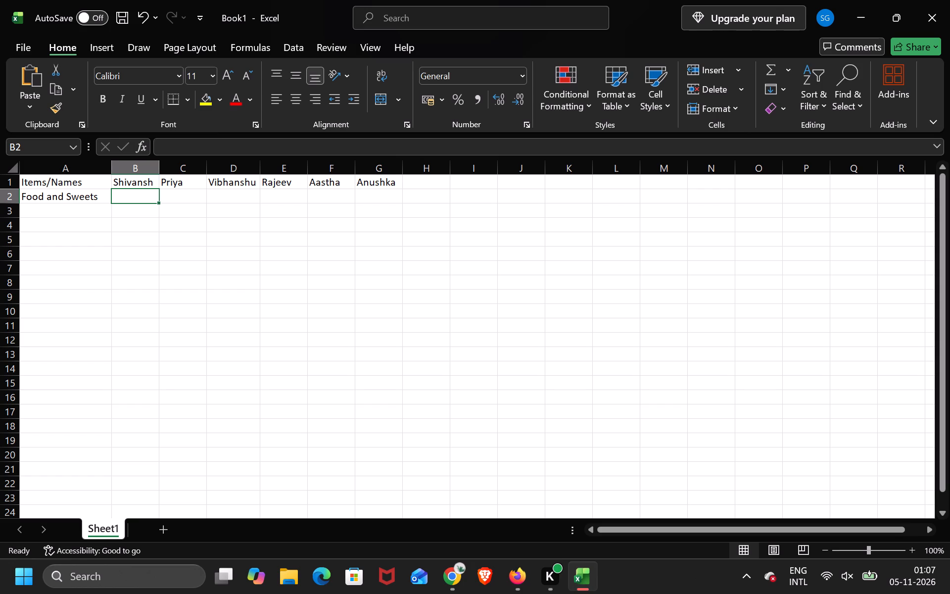
key("Down")
key("Left")
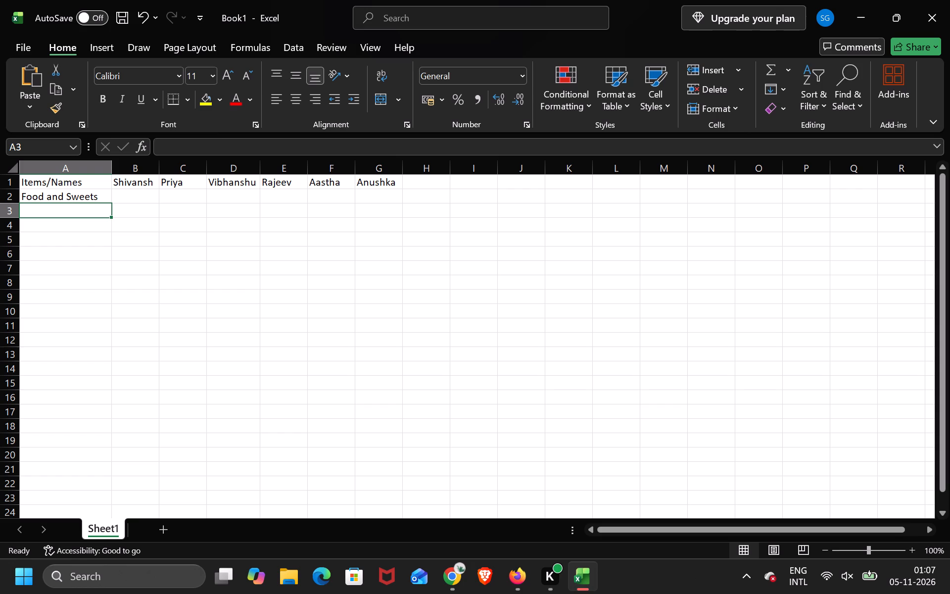
type("irecrackers")
key("Down")
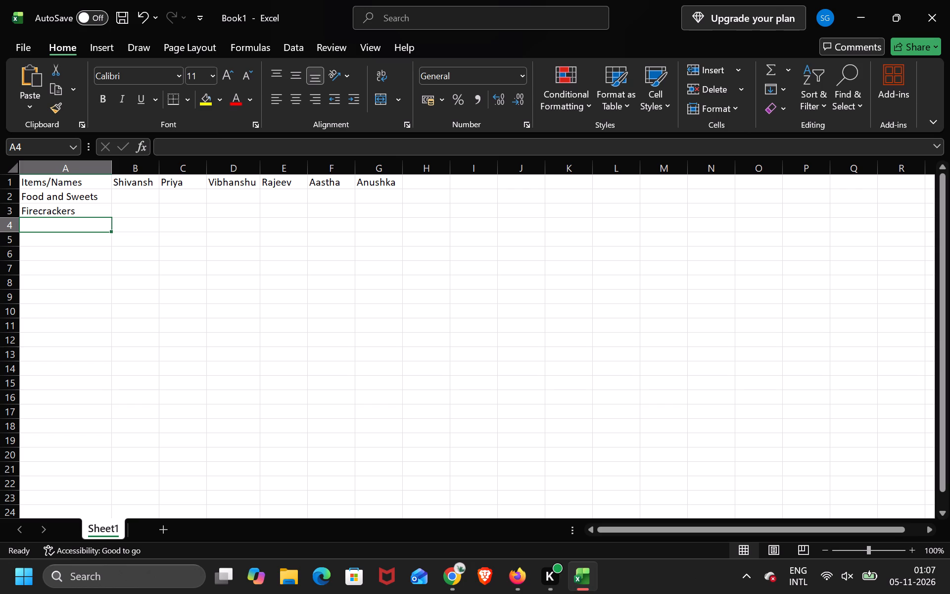
key("p")
type("etrol")
key("Return")
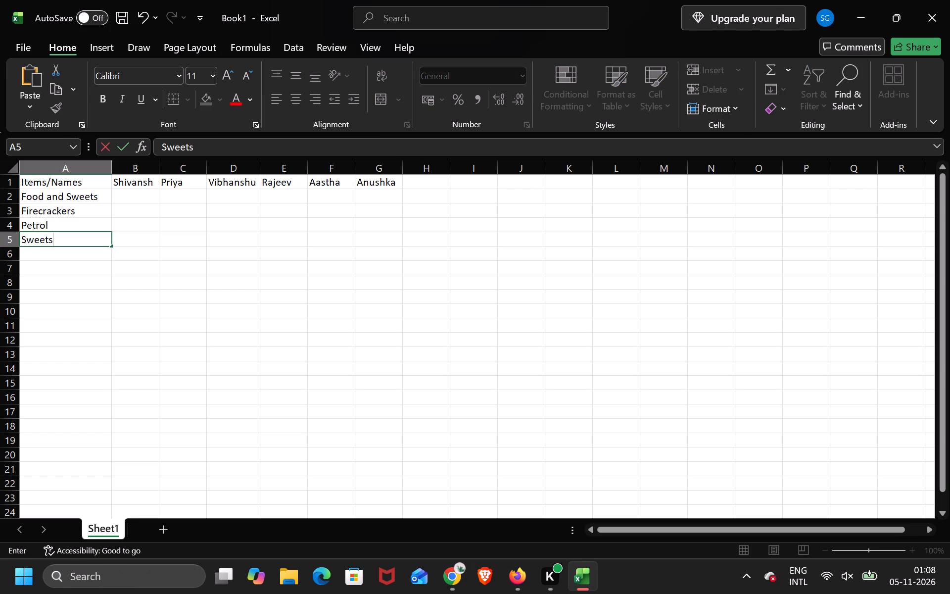
key("Down")
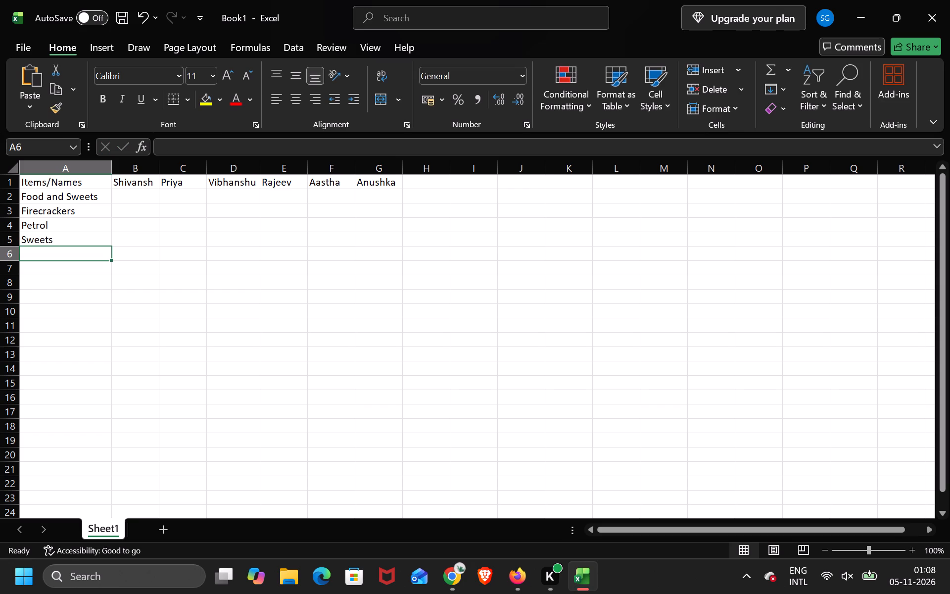
type("nacks")
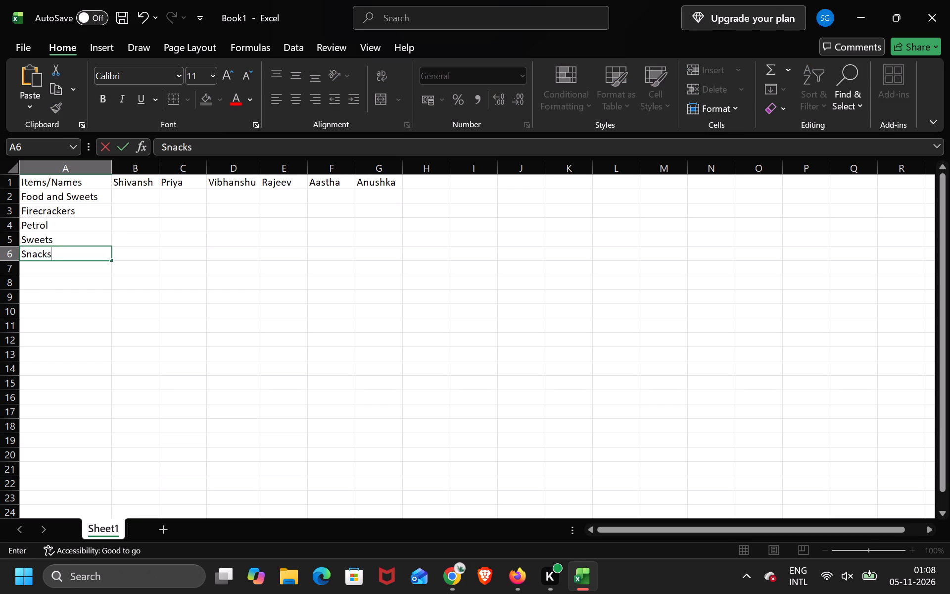
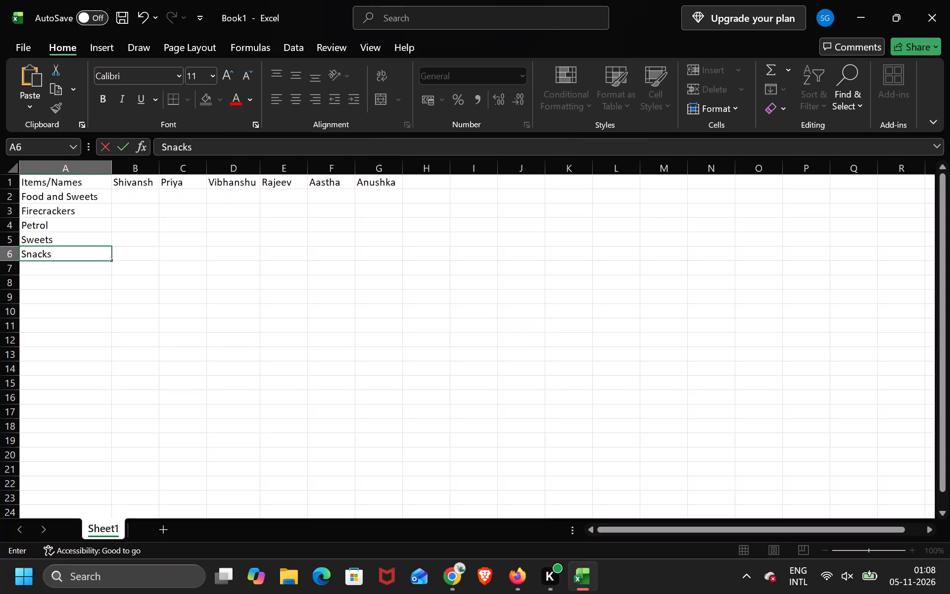
Enter "Blinkit" in cell A7 as the last item label below Snacks.
left_click(56, 273)
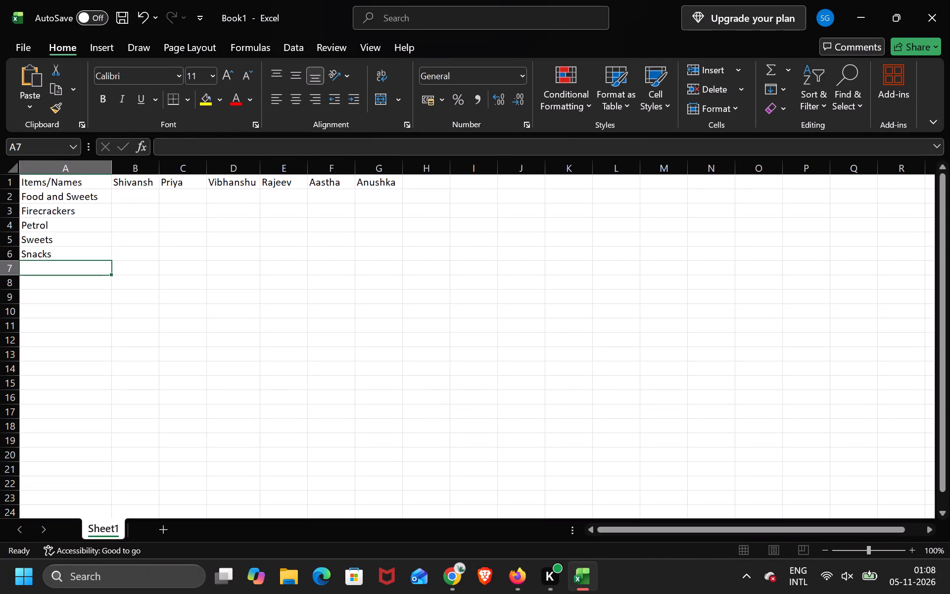
type("linki")
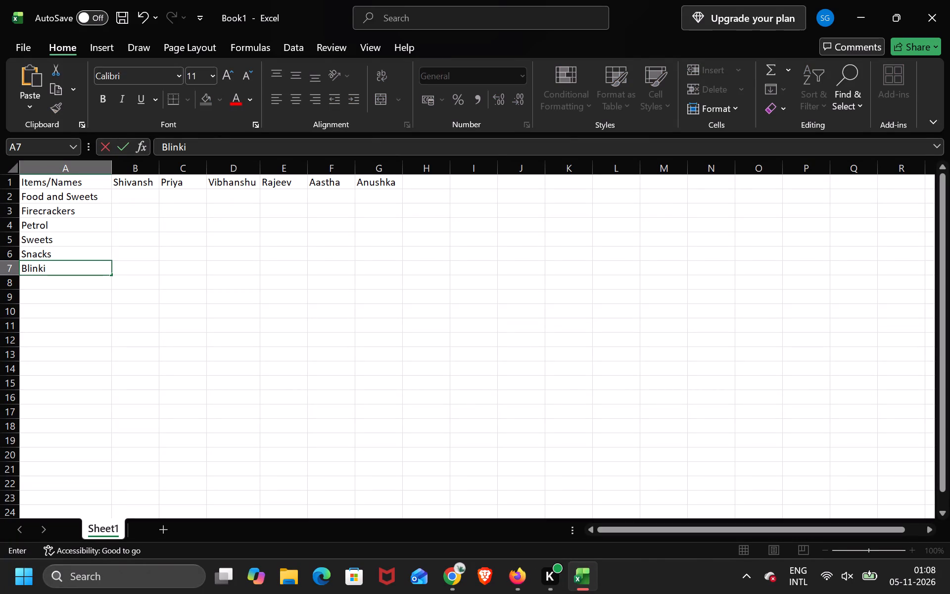
key("t")
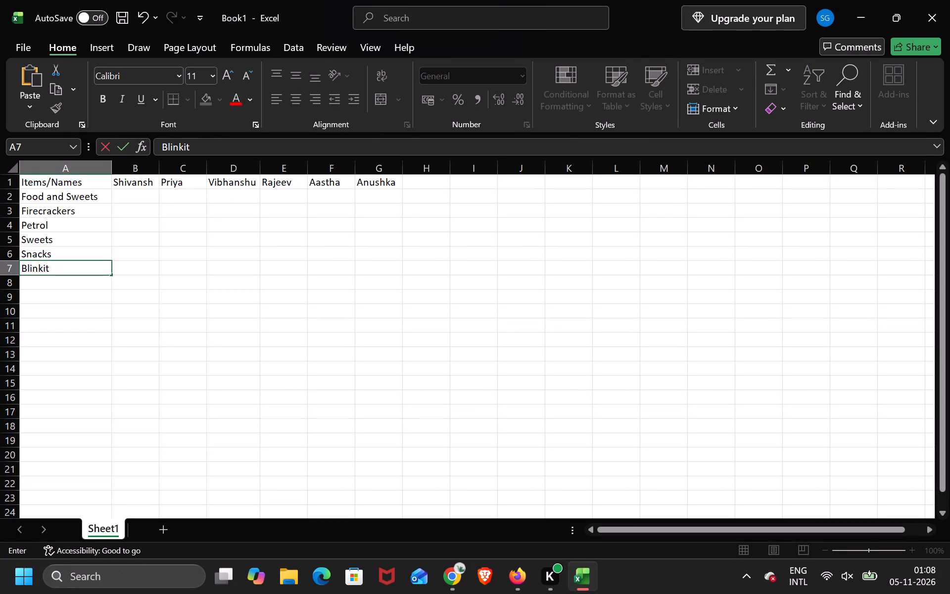
left_click(125, 193)
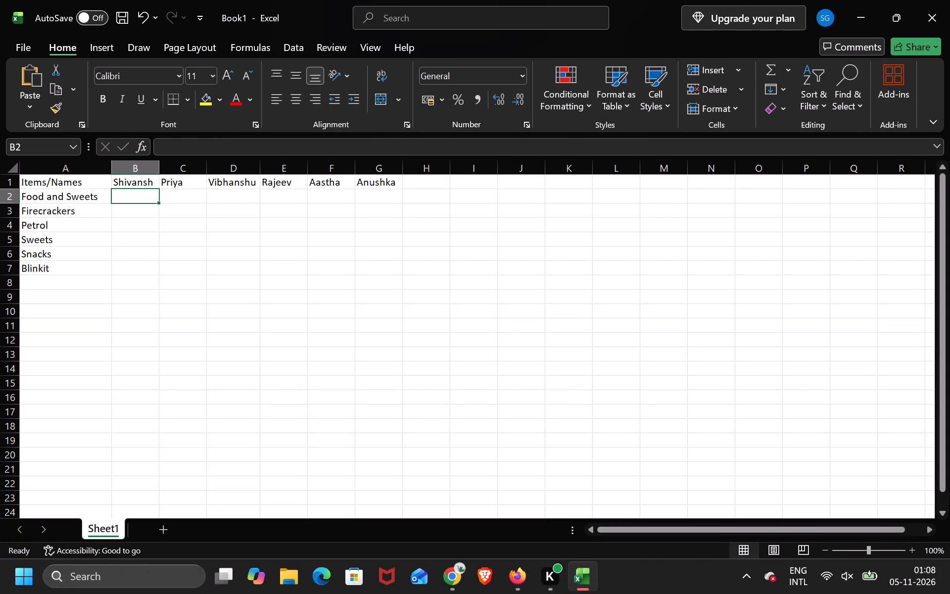
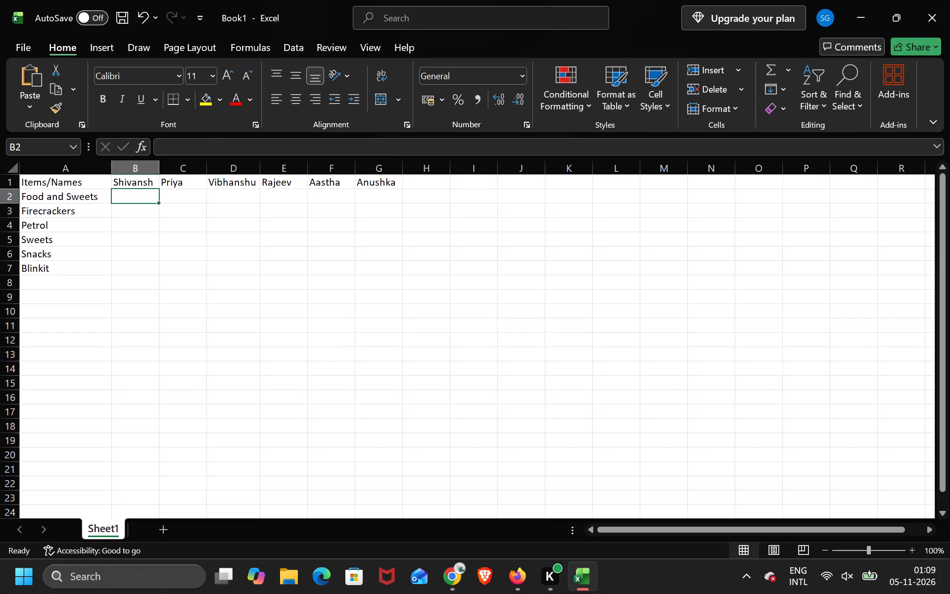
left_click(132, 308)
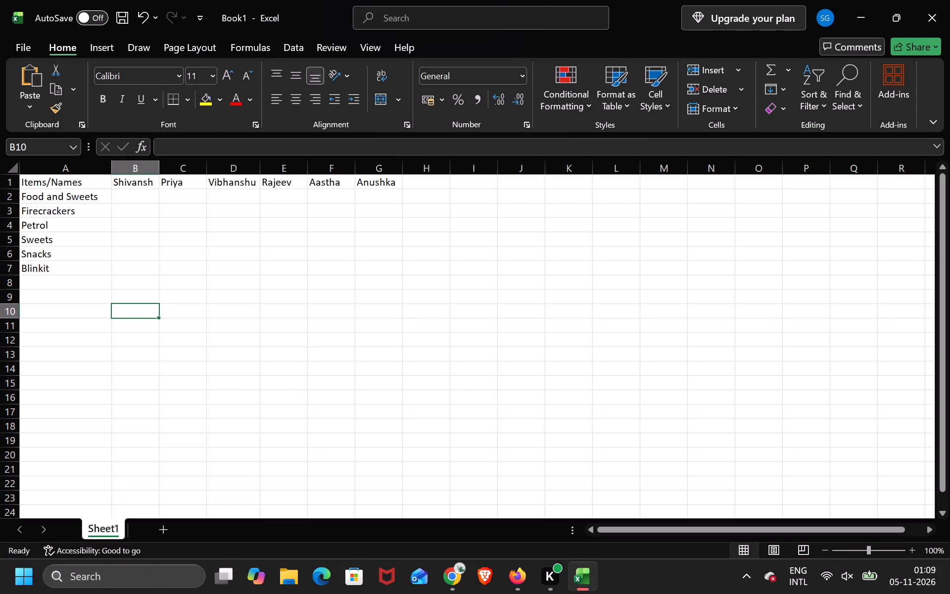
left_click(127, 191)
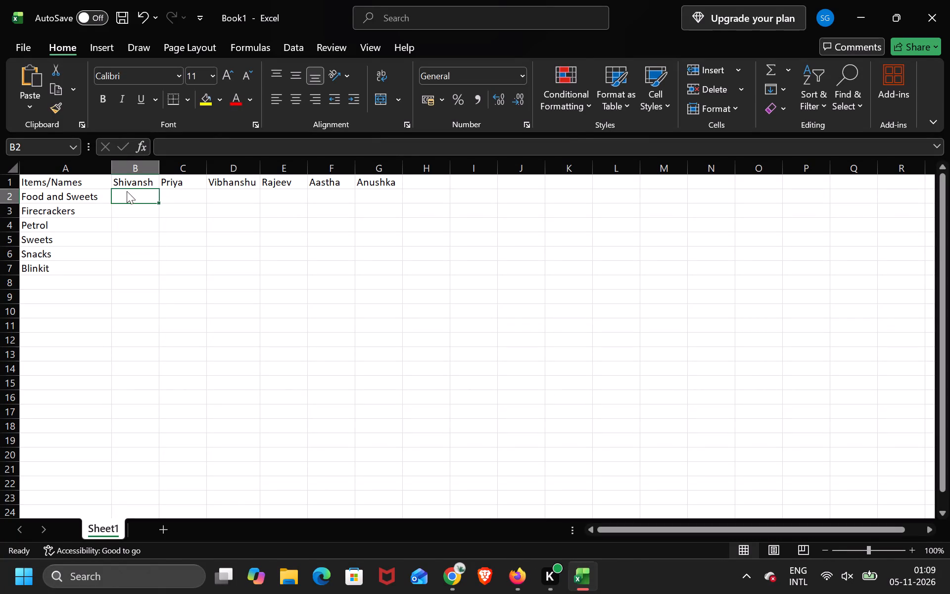
Search the system for "cal" and open the suggested "calculator" web search in Edge.
type("ca")
key("l")
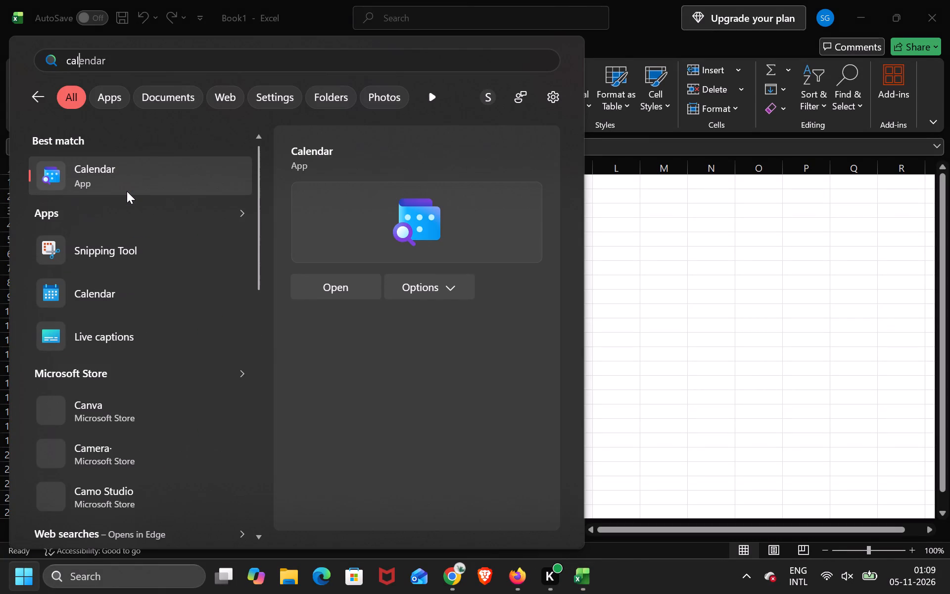
key("Down")
key("Down")
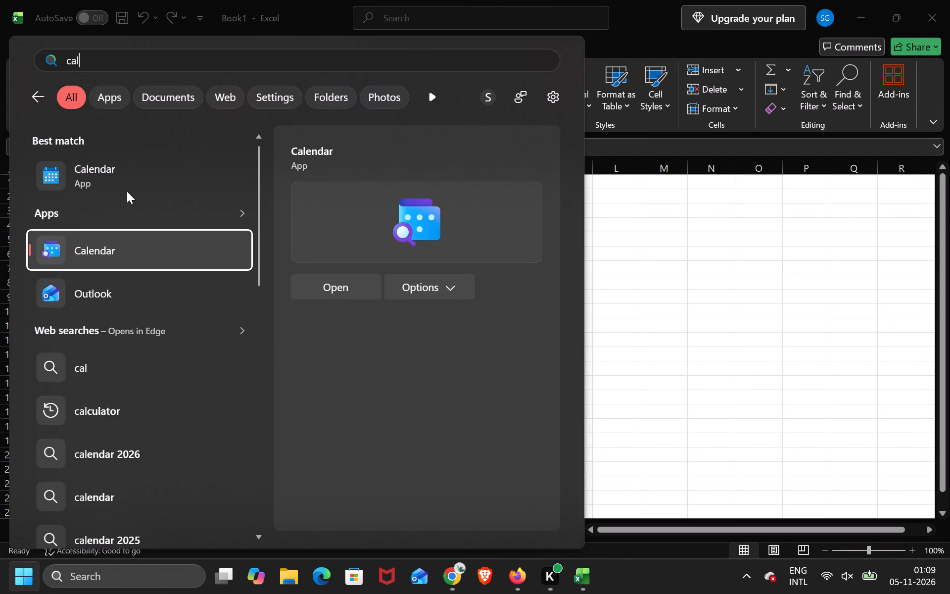
key("Down")
key("Down")
key("Down")
key("Down")
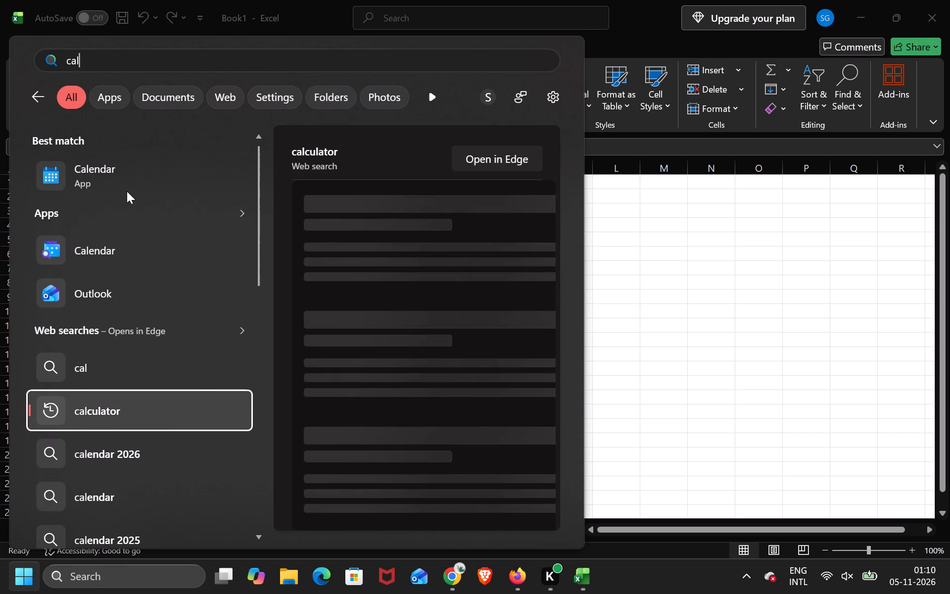
key("Return")
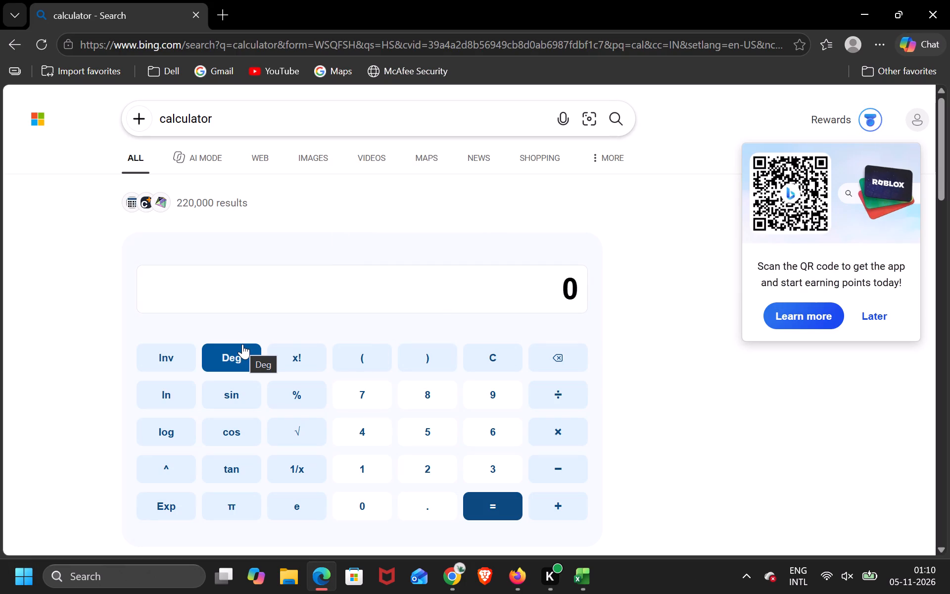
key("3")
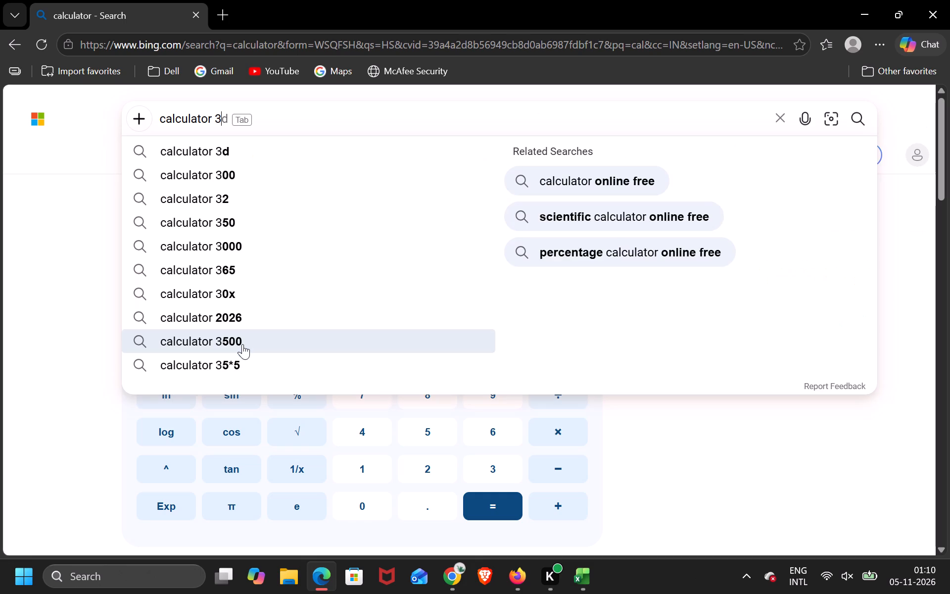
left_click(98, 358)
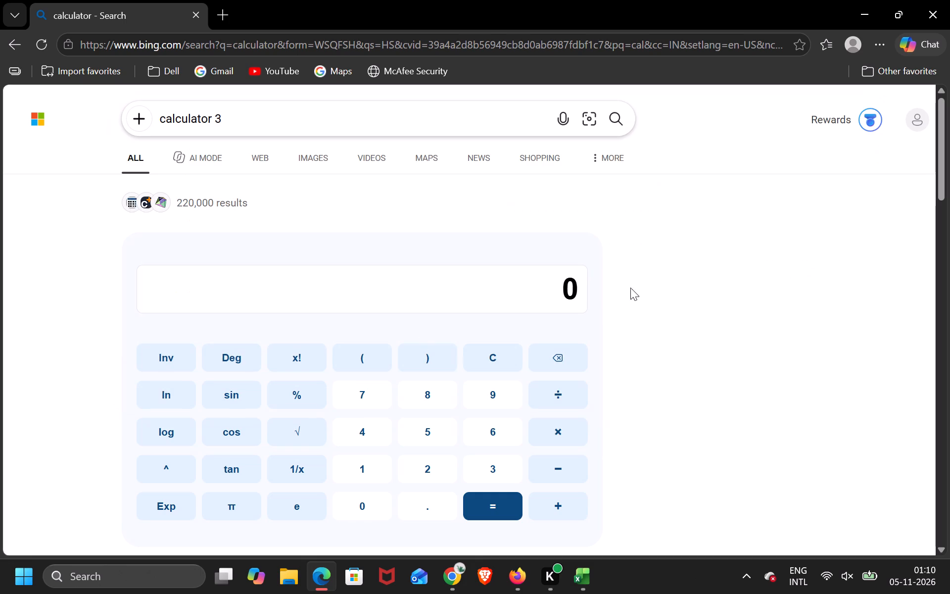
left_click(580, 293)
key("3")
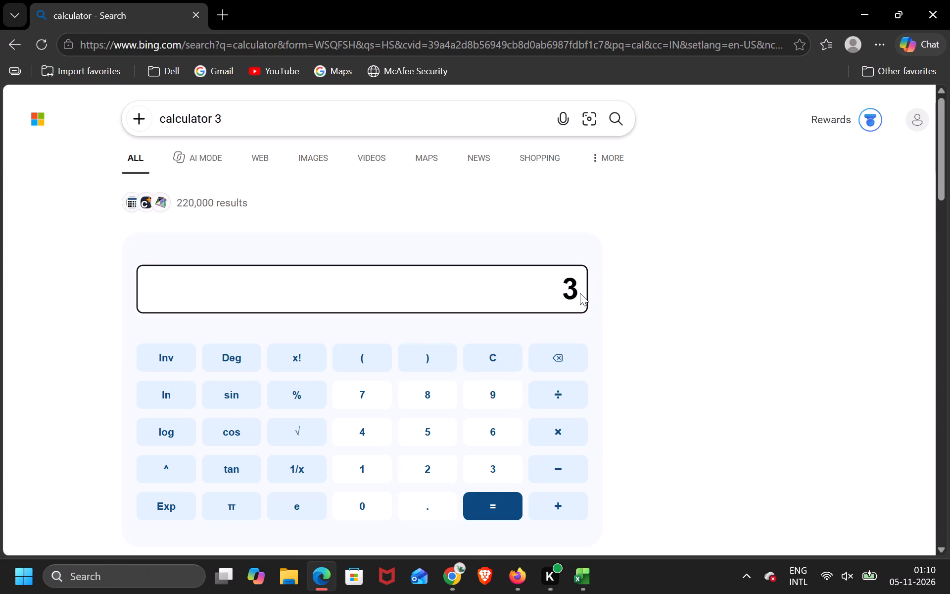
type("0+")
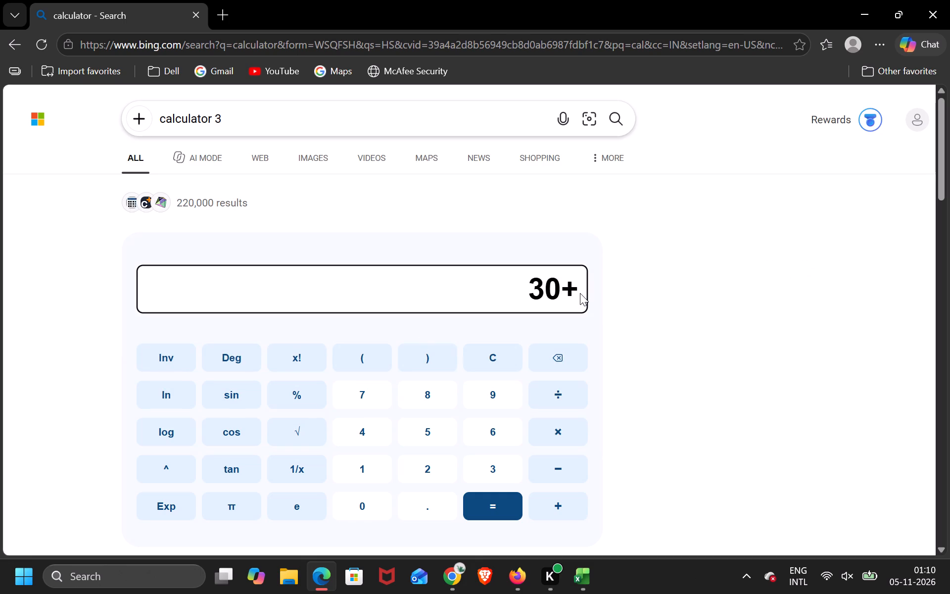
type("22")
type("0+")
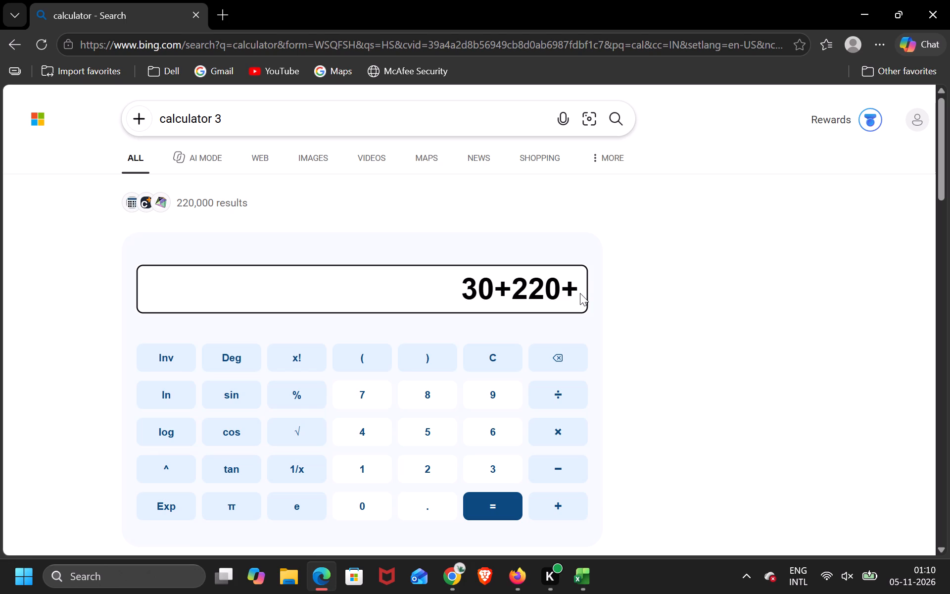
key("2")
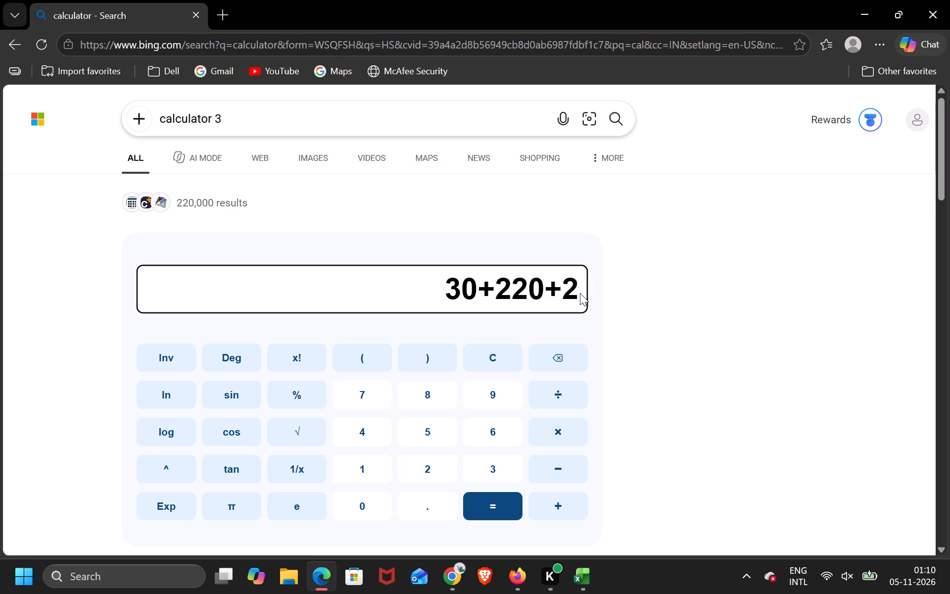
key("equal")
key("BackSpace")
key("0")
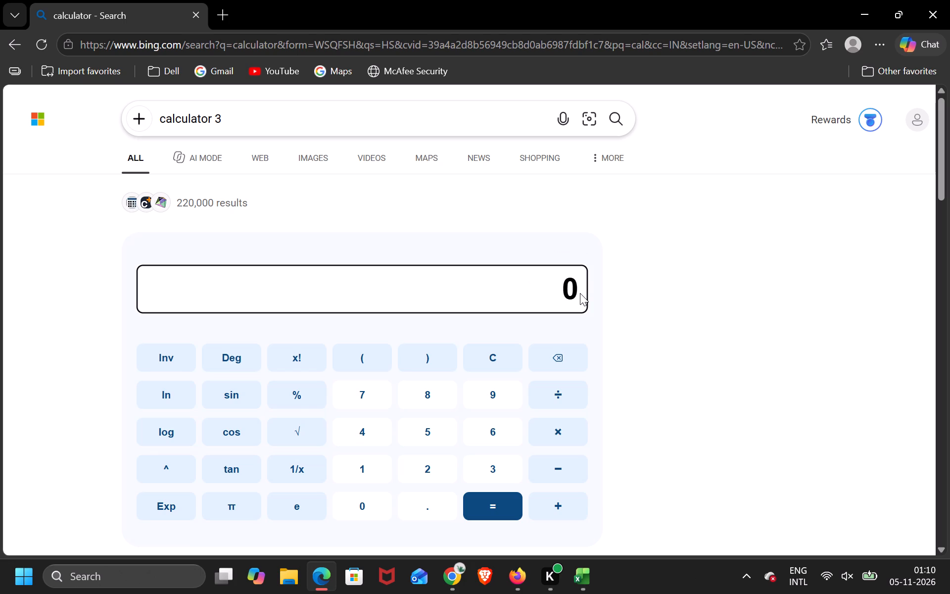
Start a sum in the web calculator with the amounts 30+220+20+80+113, ready for another term.
key("3")
type("0+")
type("22")
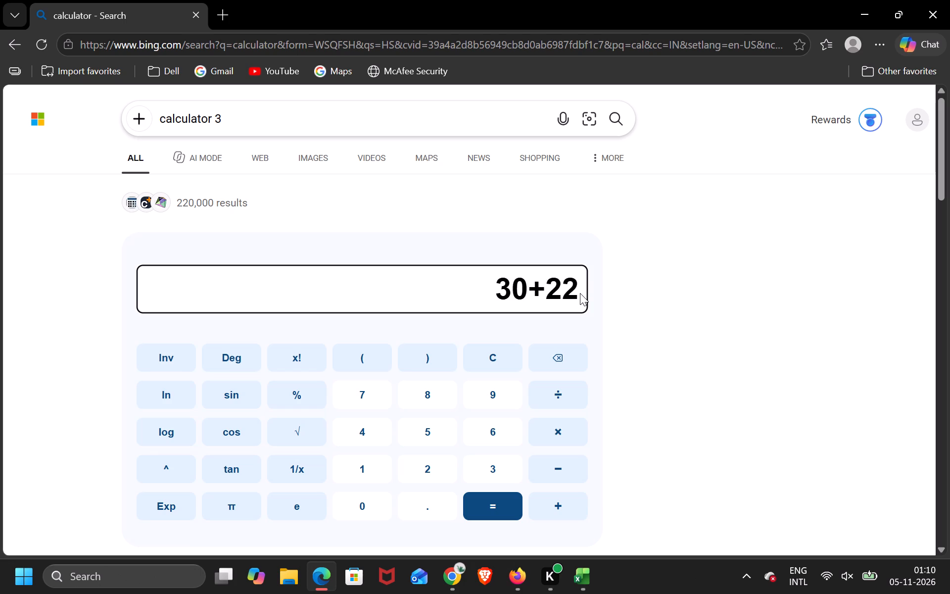
key("0")
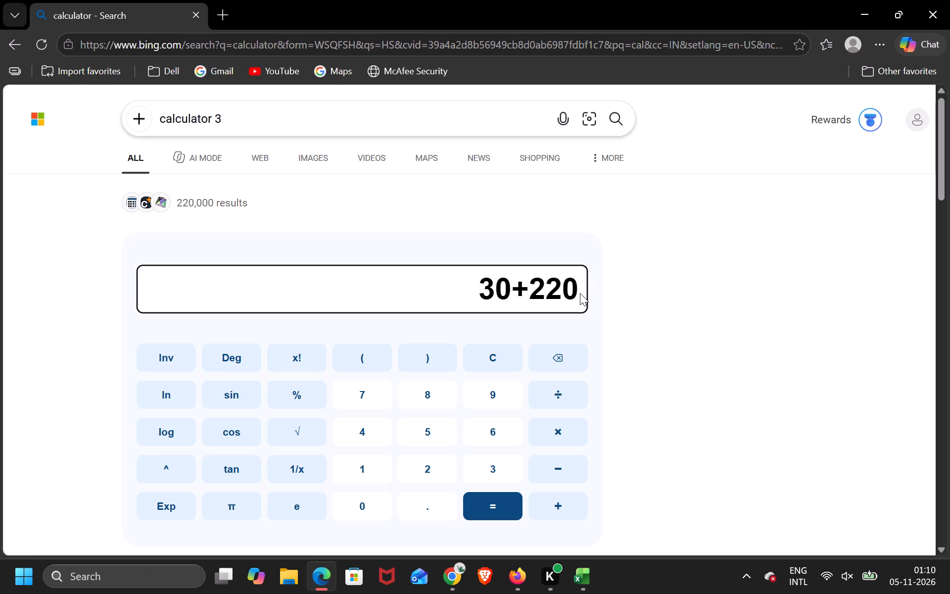
key("shift+plus")
key("2")
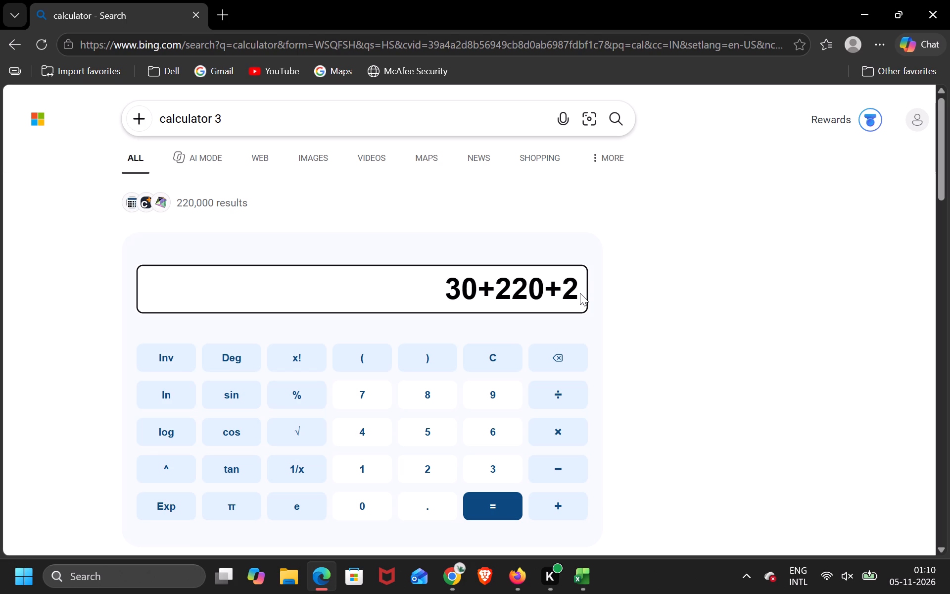
type("0+")
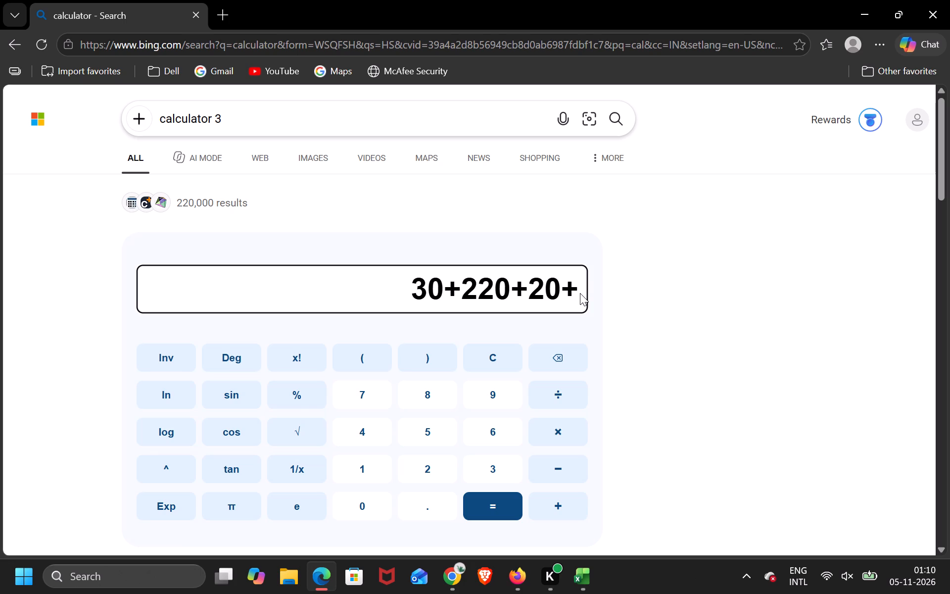
type("80+")
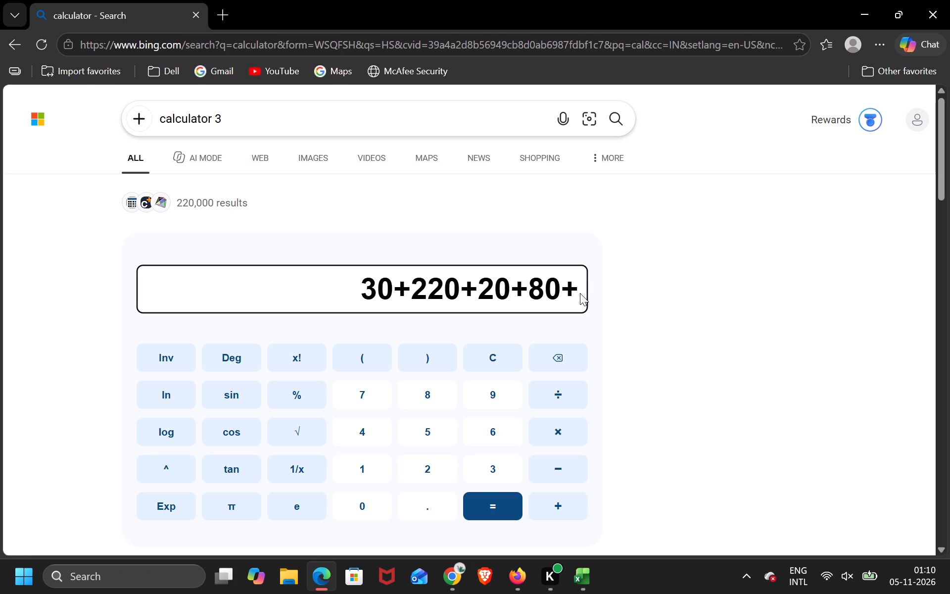
type("113")
key("shift+plus")
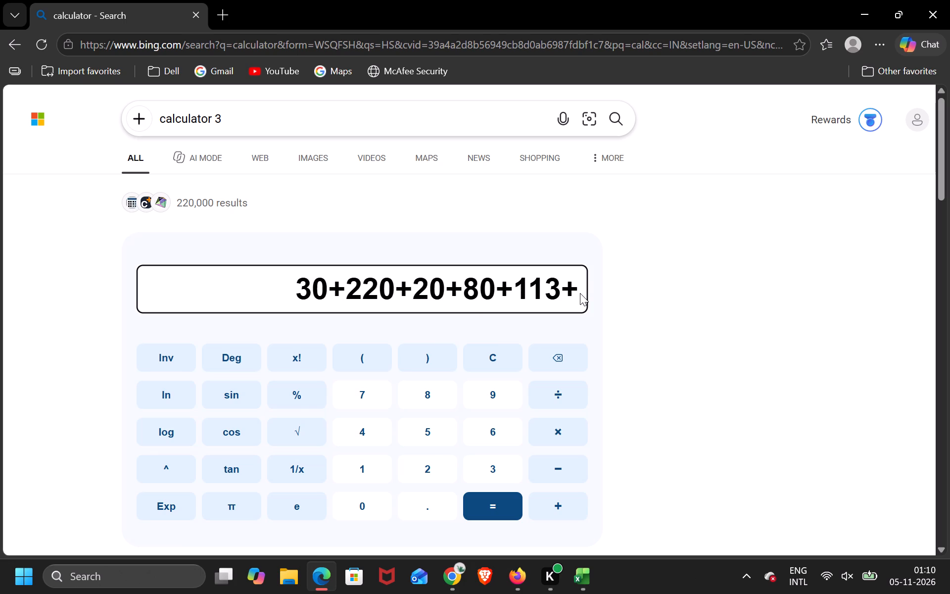
Extend the calculator sum with the amounts 38, 10, 200, 136 and 145, ready for another term.
key("3")
key("8")
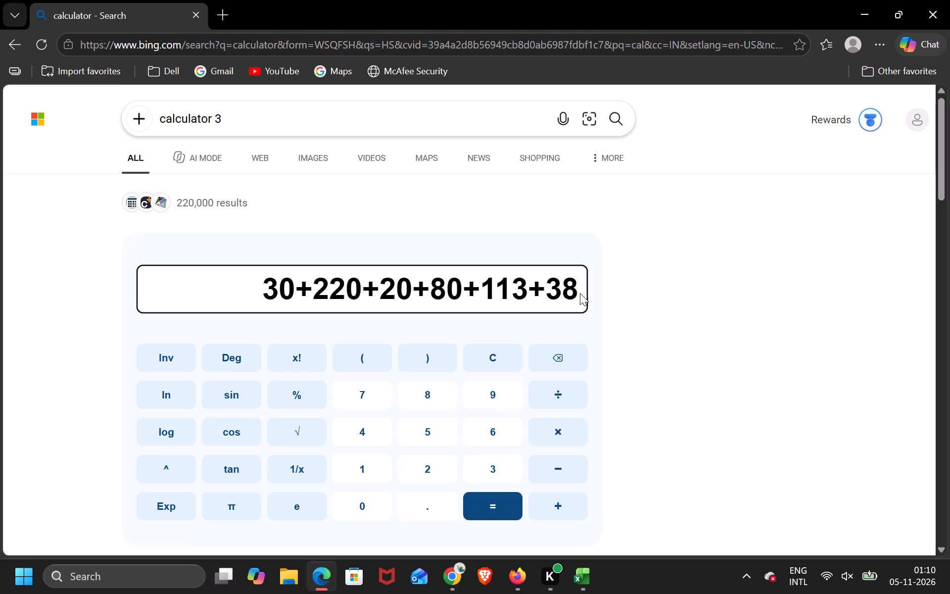
key("shift+plus")
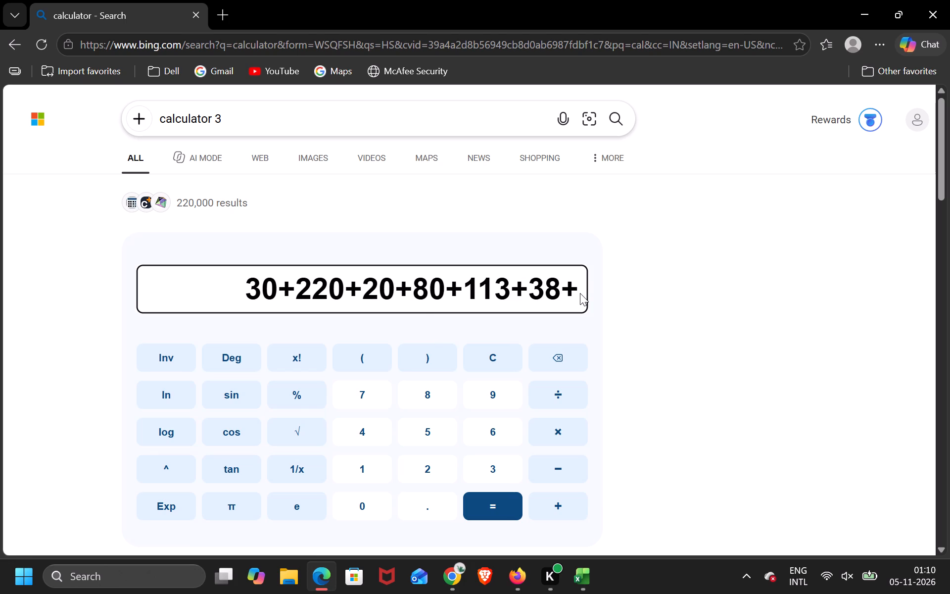
key("1")
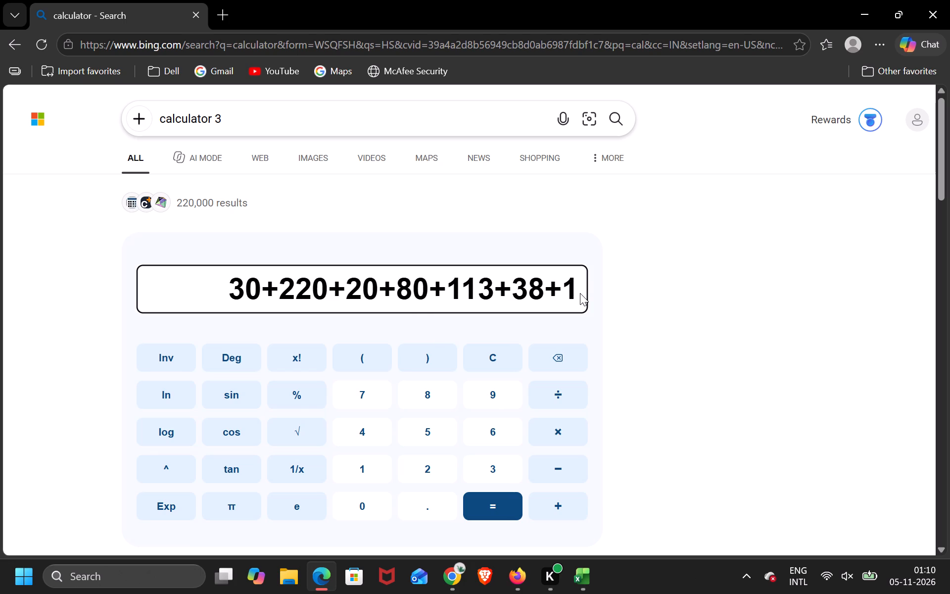
key("0")
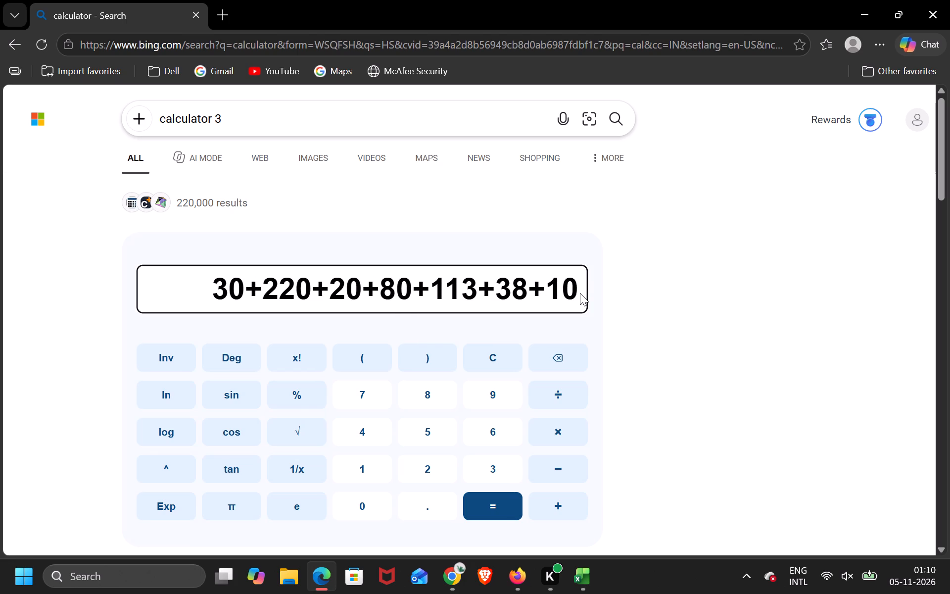
key("shift+plus")
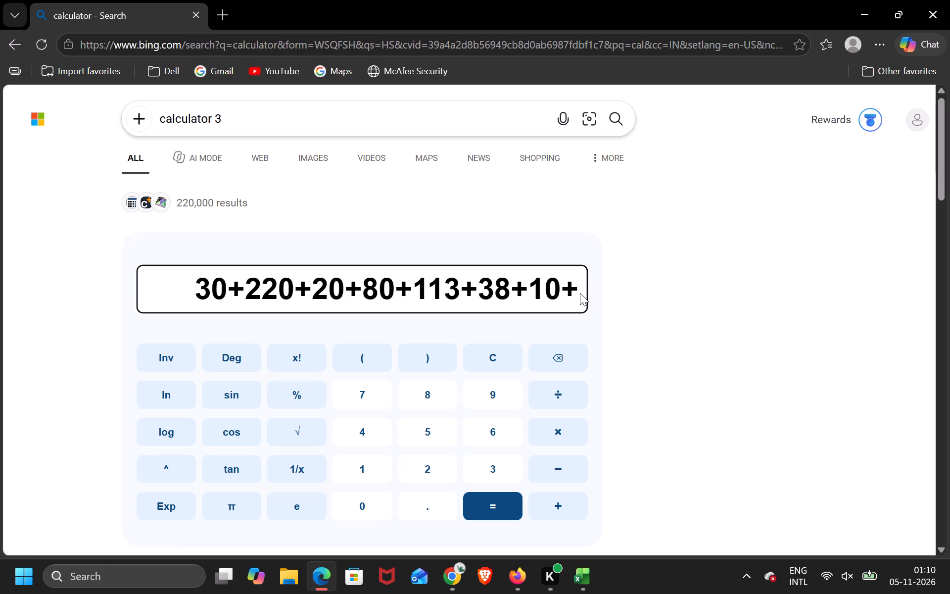
key("2")
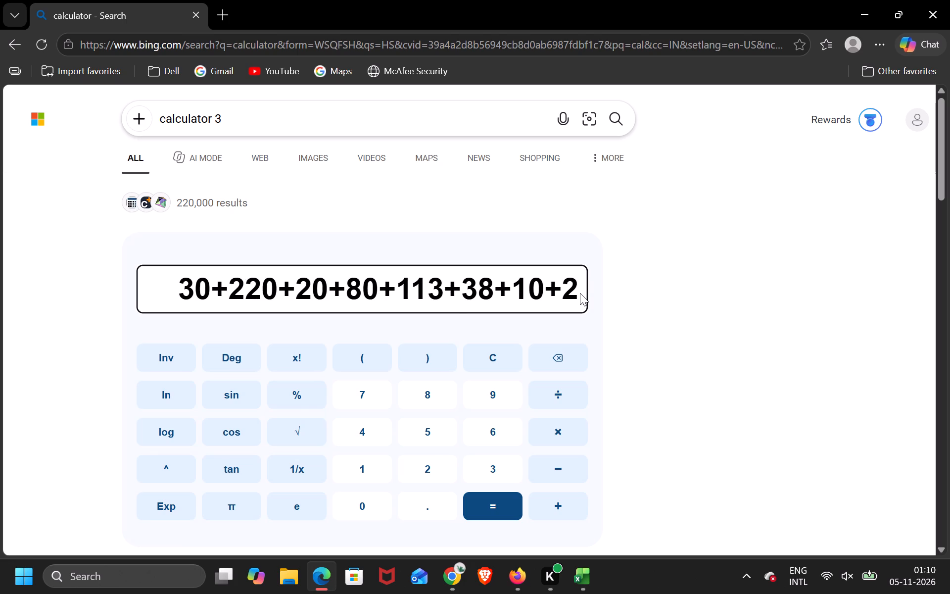
type("00")
key("shift+plus")
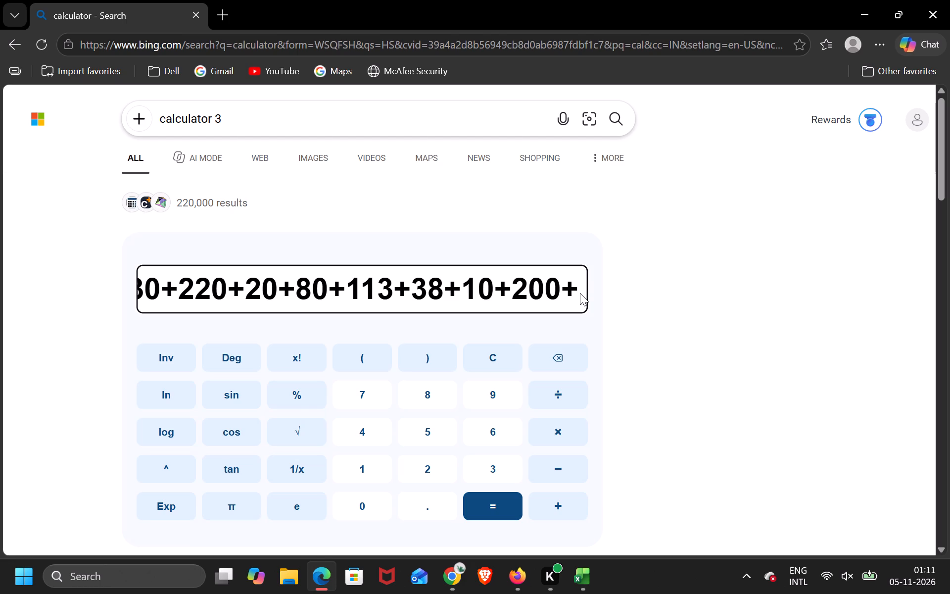
type("136")
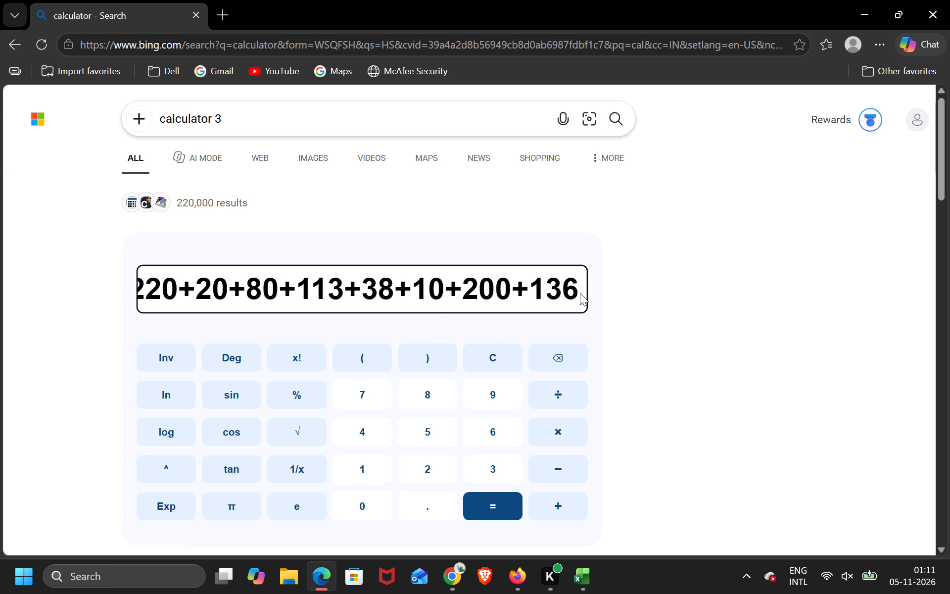
key("shift+plus")
type("145")
key("shift+plus")
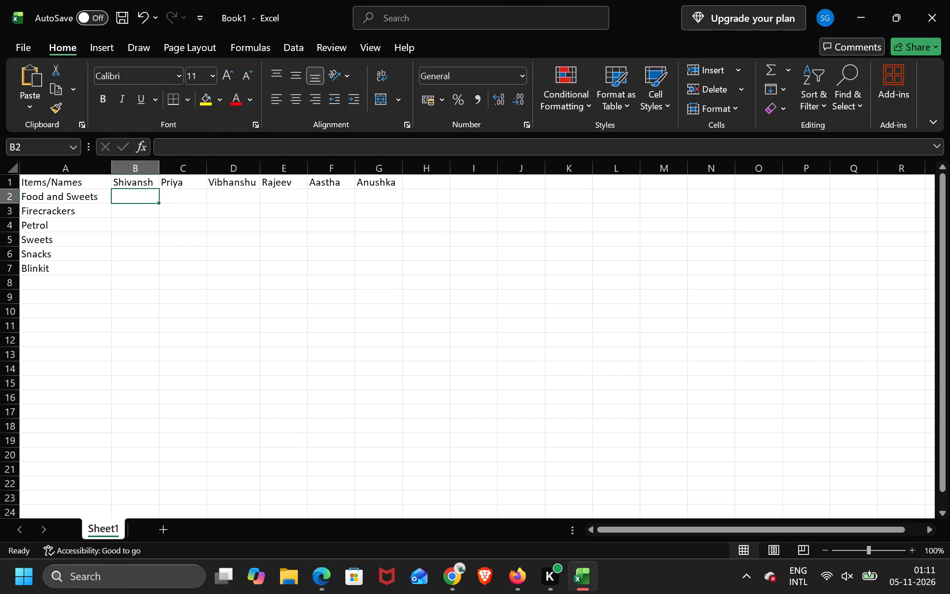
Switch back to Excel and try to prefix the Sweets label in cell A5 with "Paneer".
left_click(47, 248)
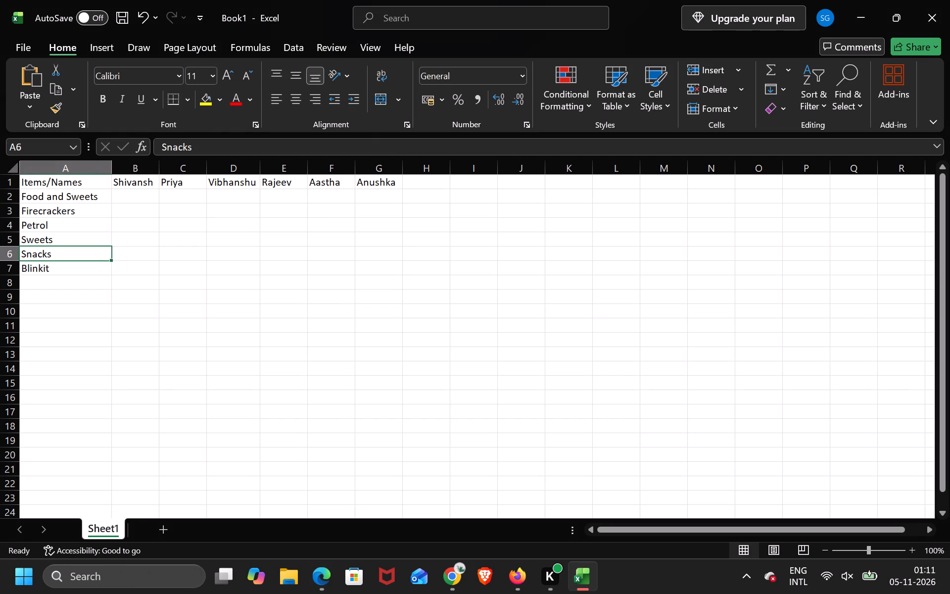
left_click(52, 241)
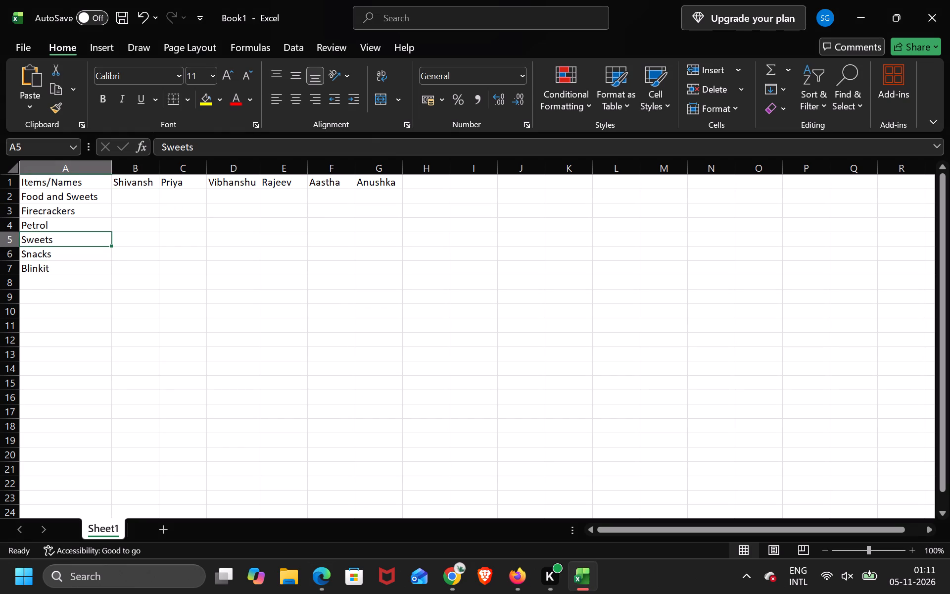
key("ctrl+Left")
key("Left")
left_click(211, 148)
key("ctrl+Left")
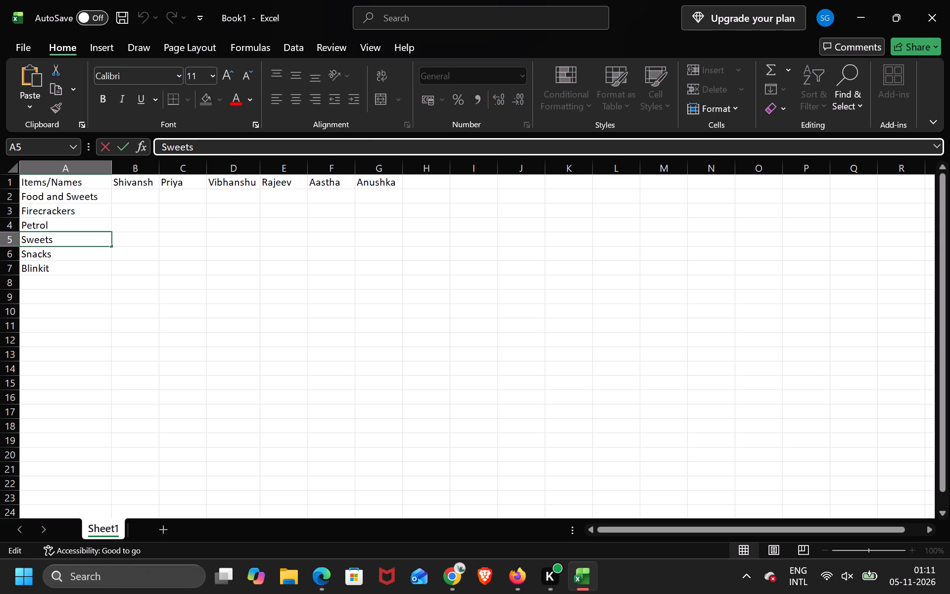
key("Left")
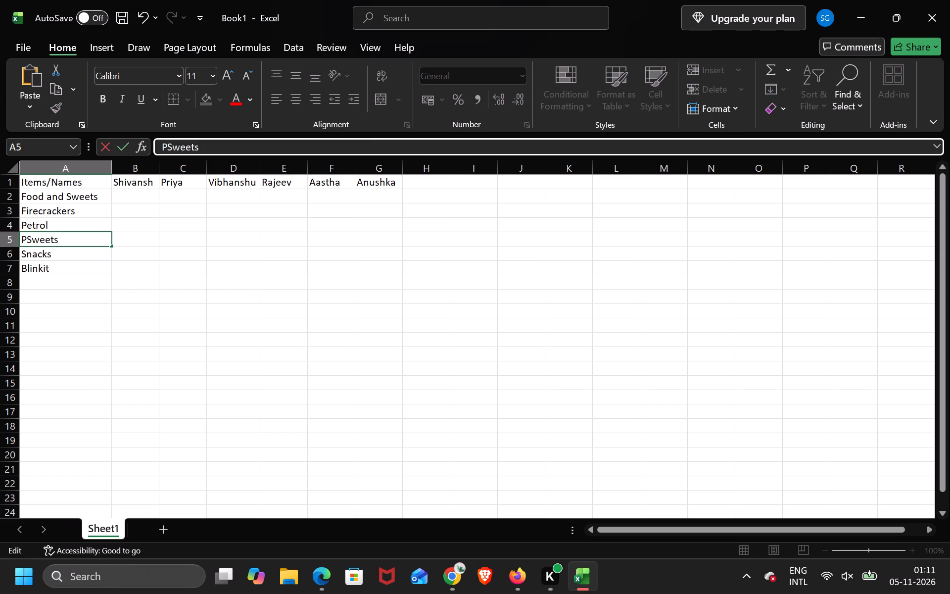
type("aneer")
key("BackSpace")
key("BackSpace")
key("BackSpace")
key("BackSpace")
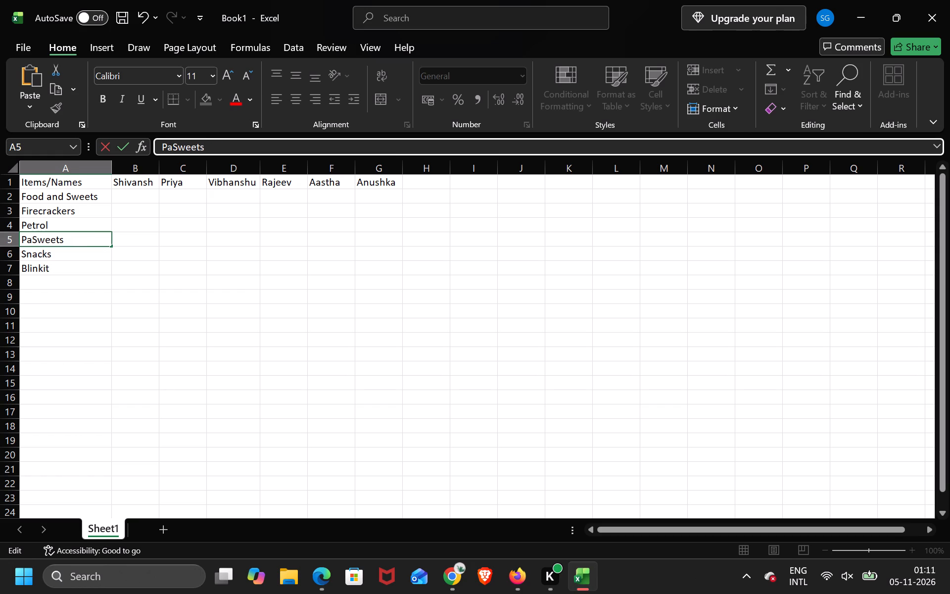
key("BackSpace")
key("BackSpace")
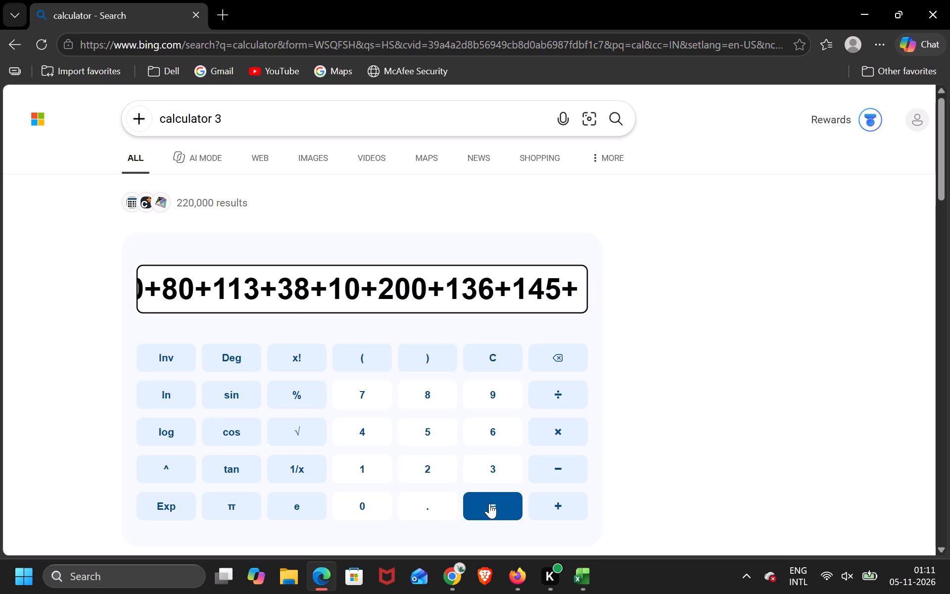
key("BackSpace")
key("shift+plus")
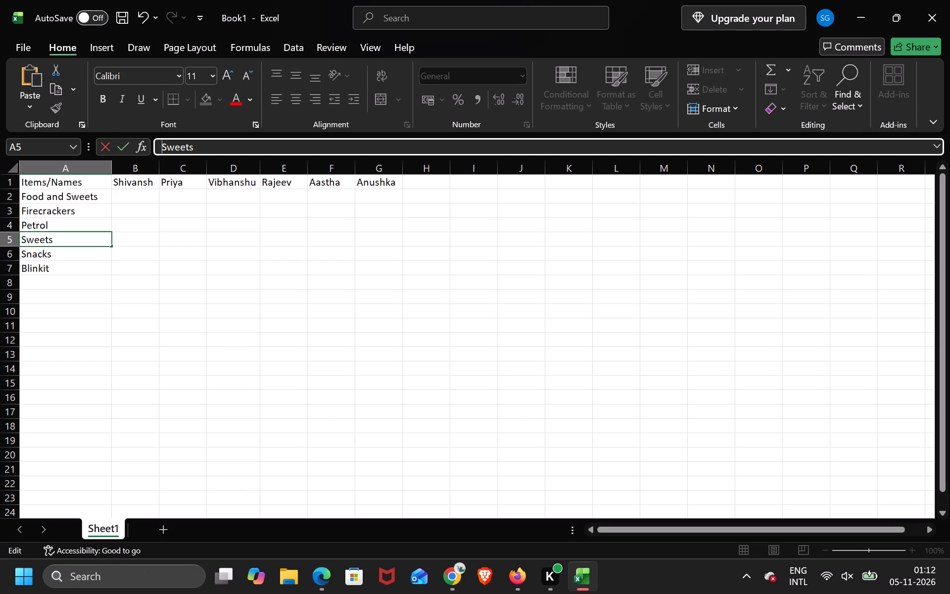
Select the empty cell A8 below the Blinkit label in Excel.
left_click(68, 281)
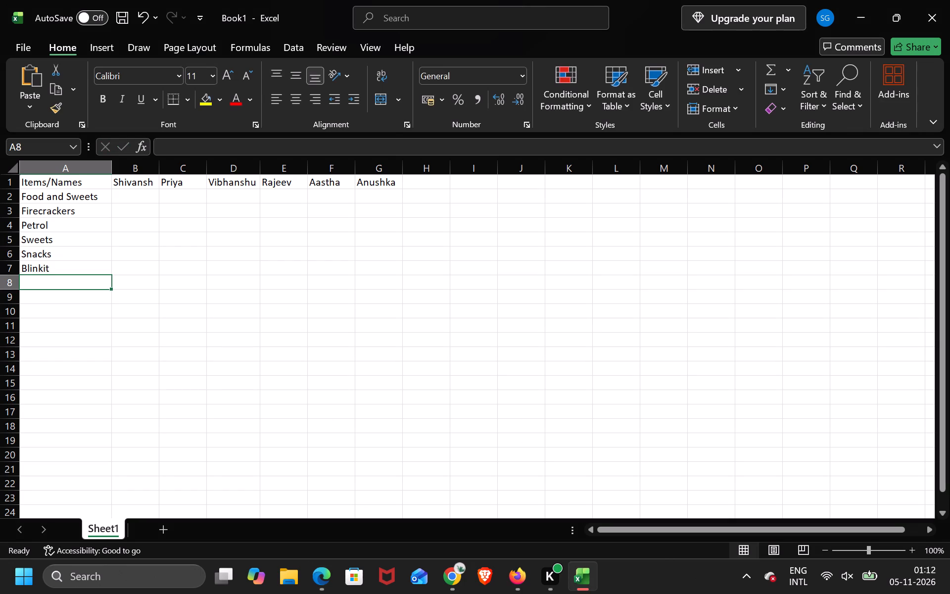
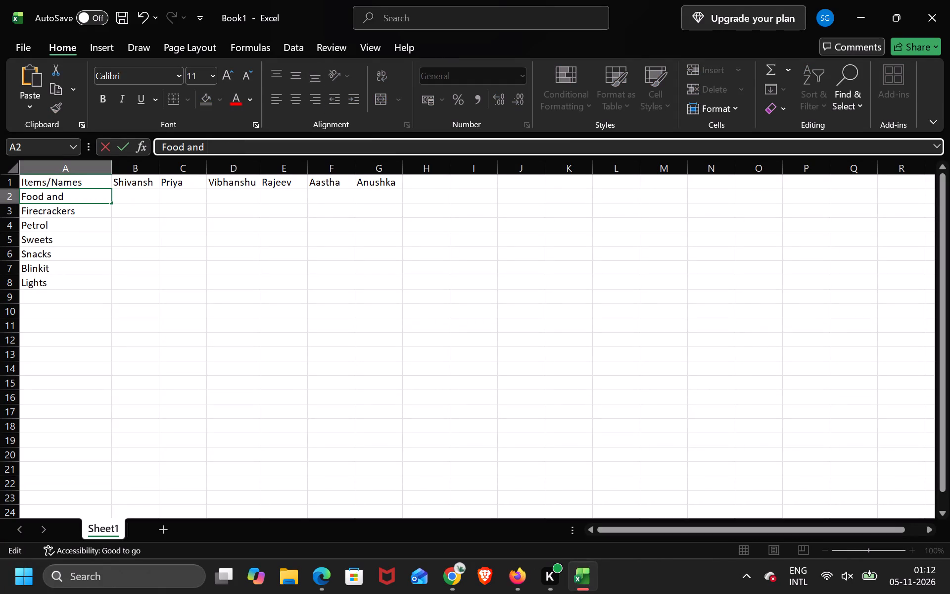
Shorten the label in cell A2 to "Food" by removing the trailing word "and".
key("BackSpace")
key("BackSpace")
key("BackSpace")
key("BackSpace")
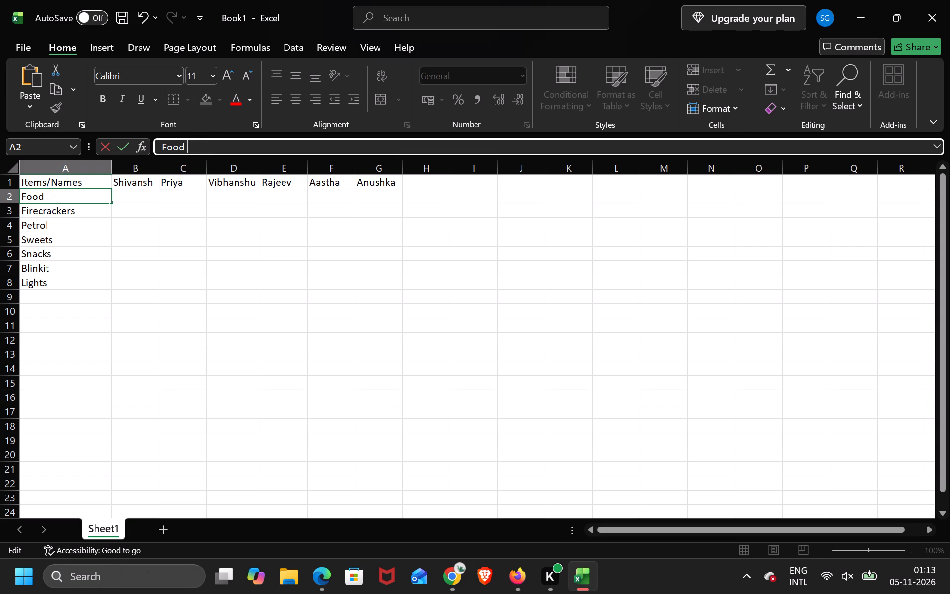
Add the item label "Cake" in cell A9 below Lights, and select cell B2 in the Food row.
left_click(47, 293)
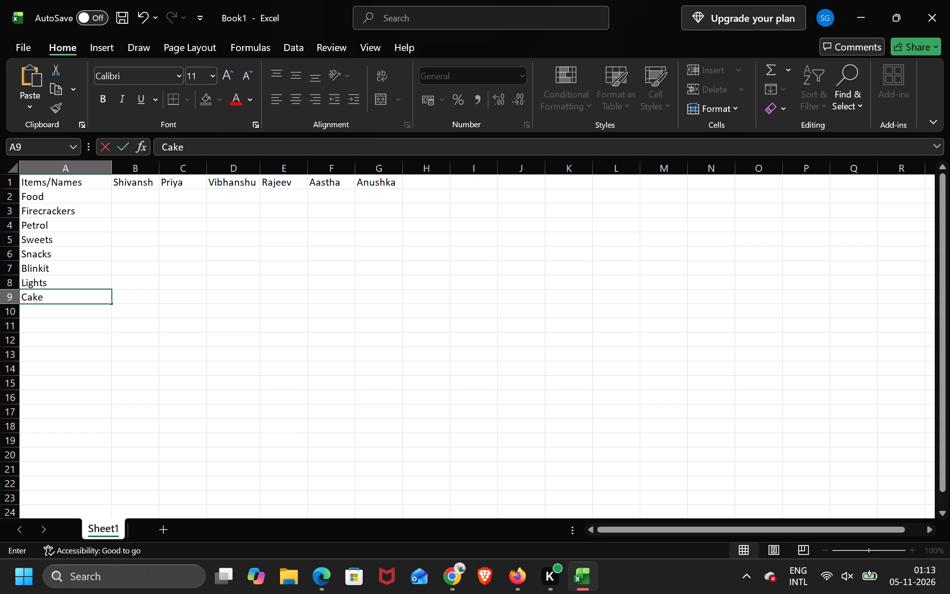
left_click(115, 198)
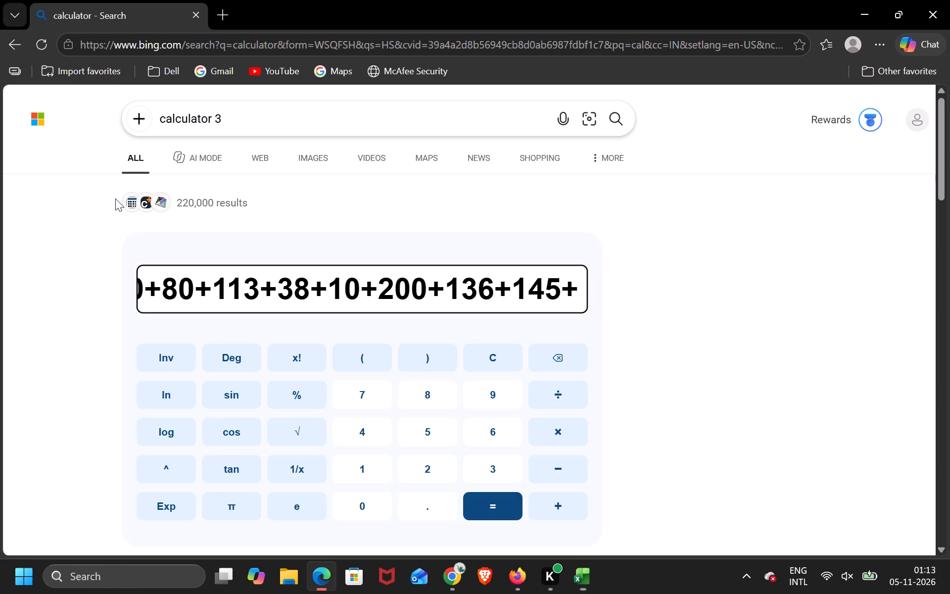
Switch to the web calculator in Edge, add 350 as the final term and evaluate the sum.
type("350")
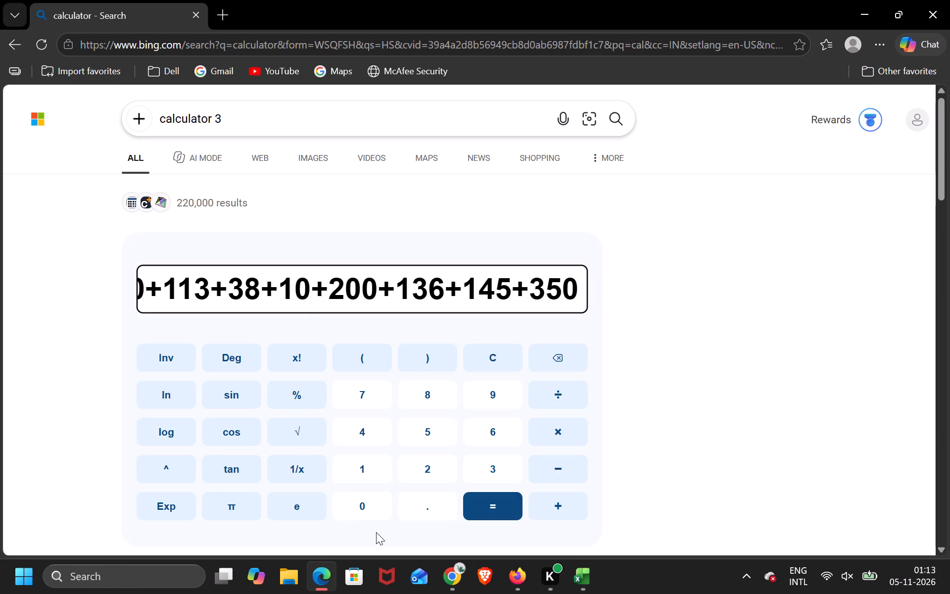
left_click(495, 501)
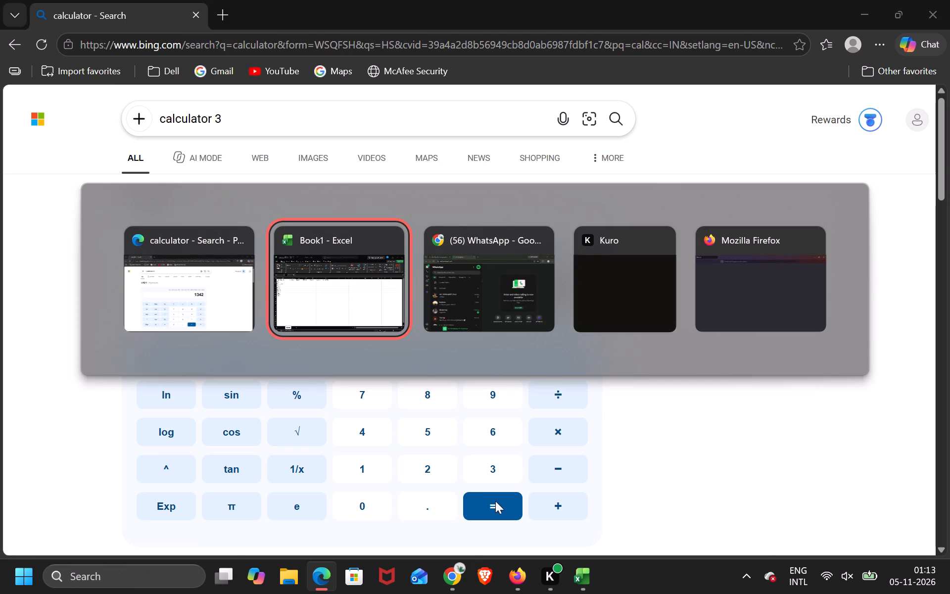
Switch back to Excel and enter 223 in the Food row for all six people, cells B2 to G2.
type("223")
key("Right")
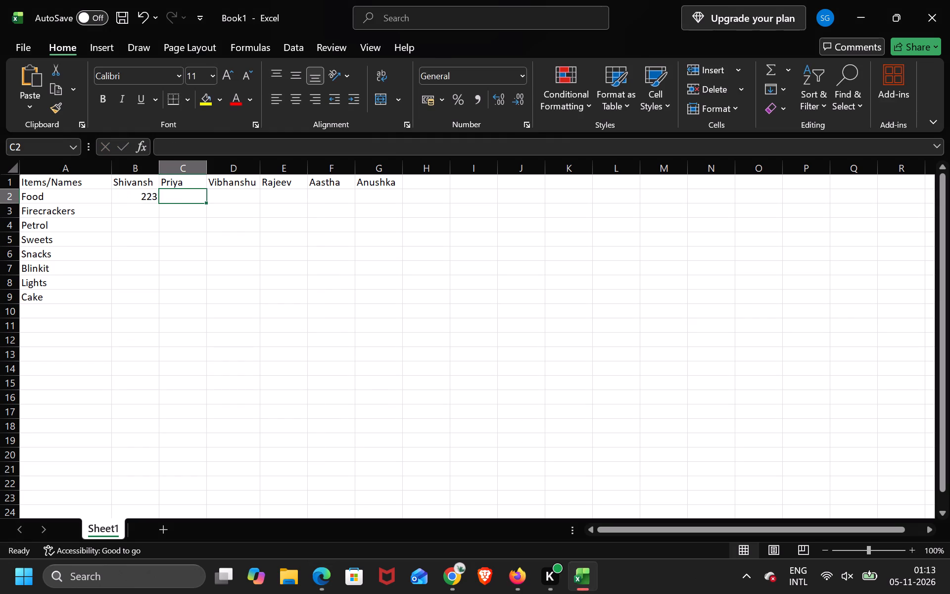
type("223")
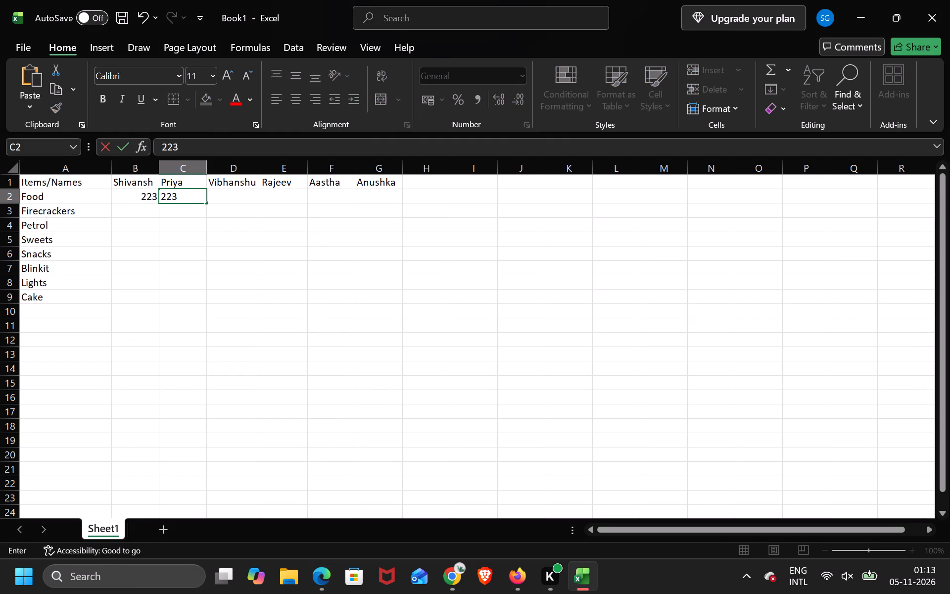
key("Right")
type("223")
key("Right")
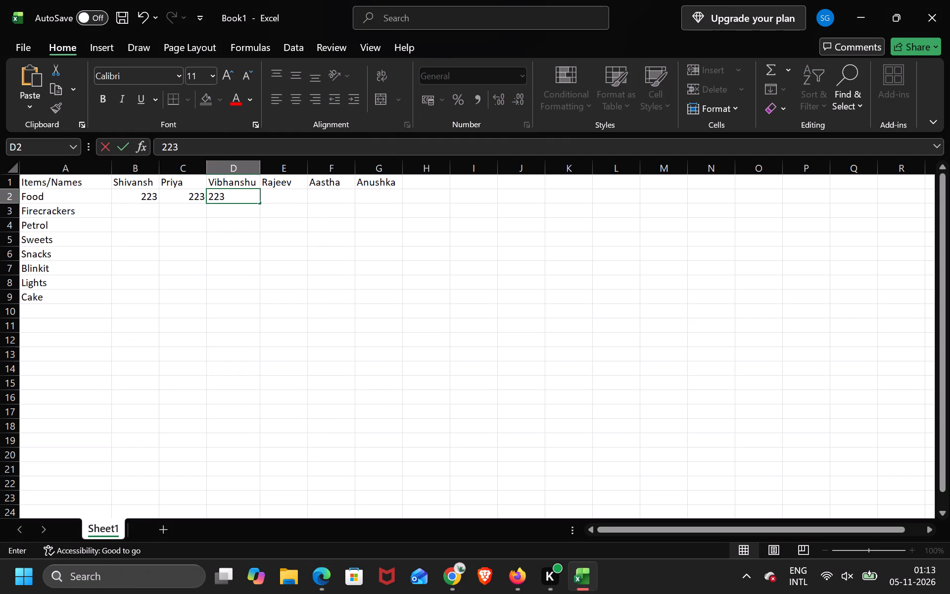
type("223")
key("Right")
type("223")
key("Right")
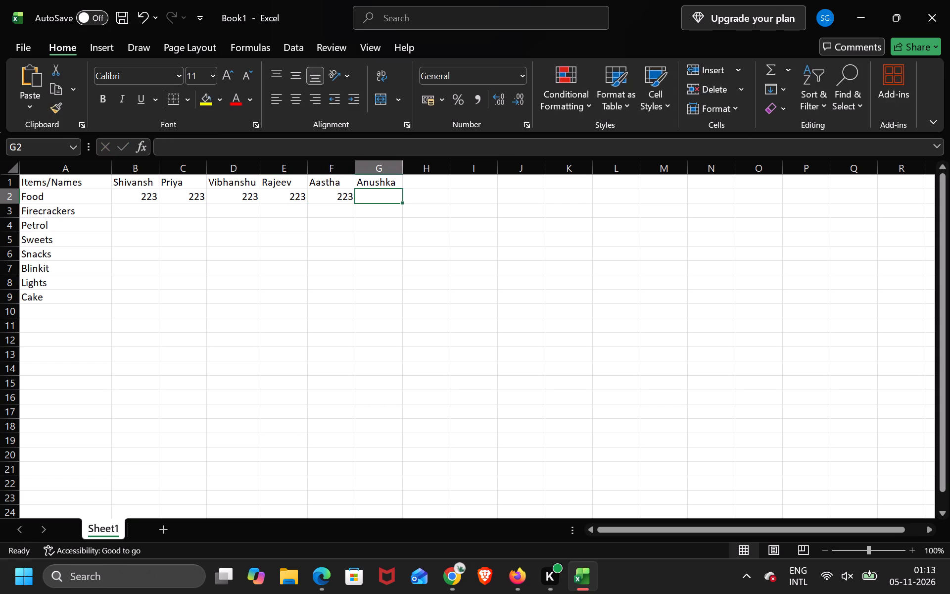
type("223")
key("Down")
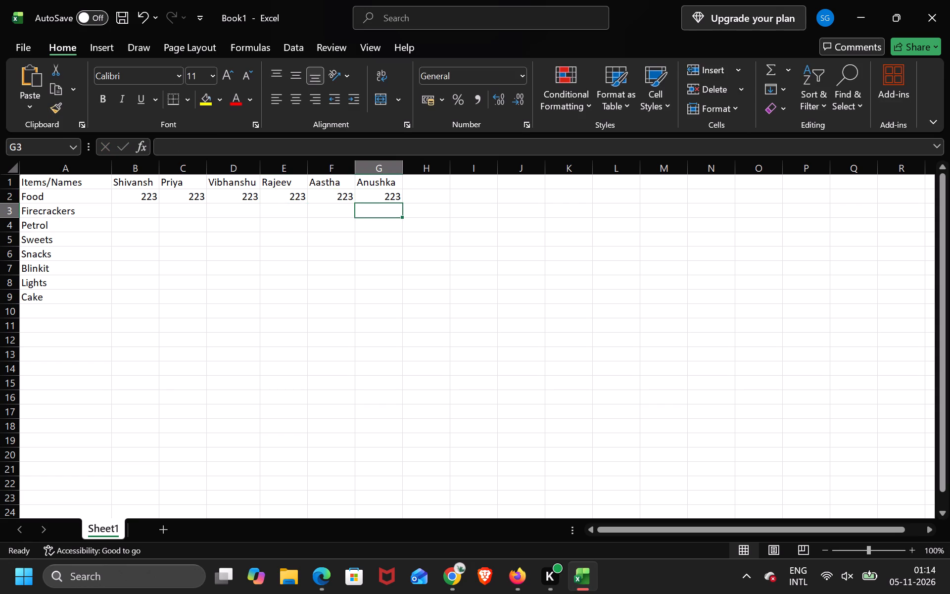
Enter 292 in the Firecrackers row for all six people, cells B3 to G3.
key("Left")
key("Left")
key("Left")
key("Left")
key("Left")
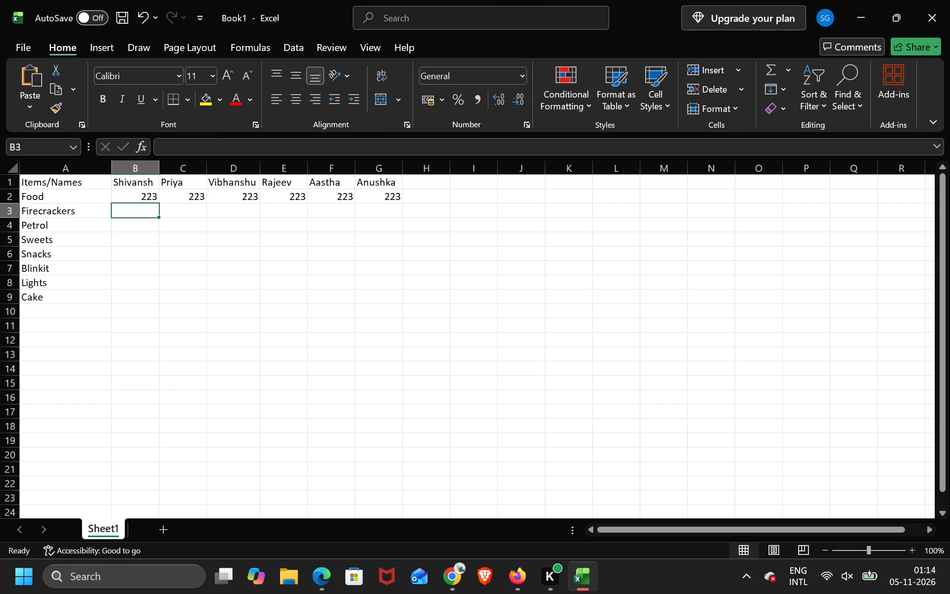
key("2")
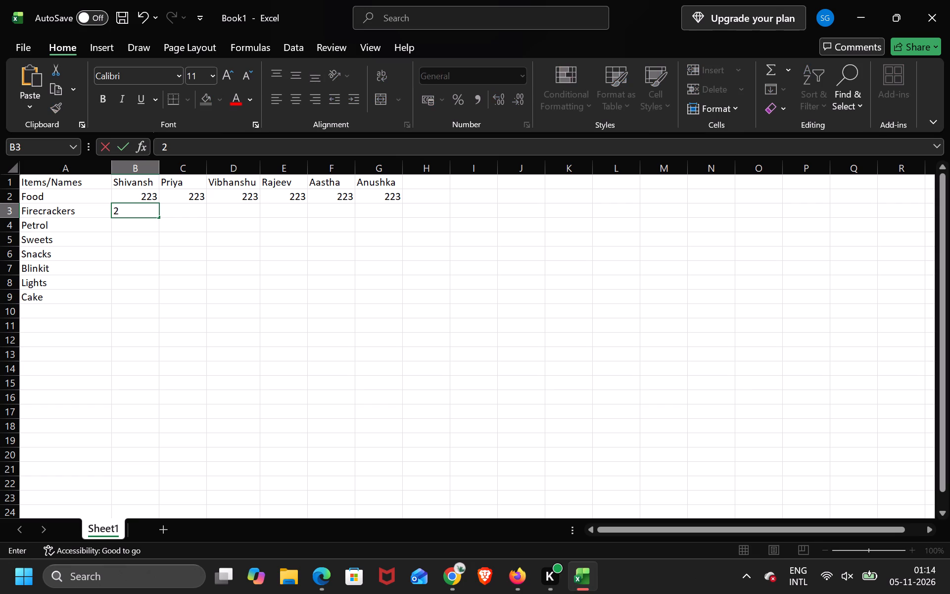
key("9")
key("2")
key("Right")
type("292")
key("Right")
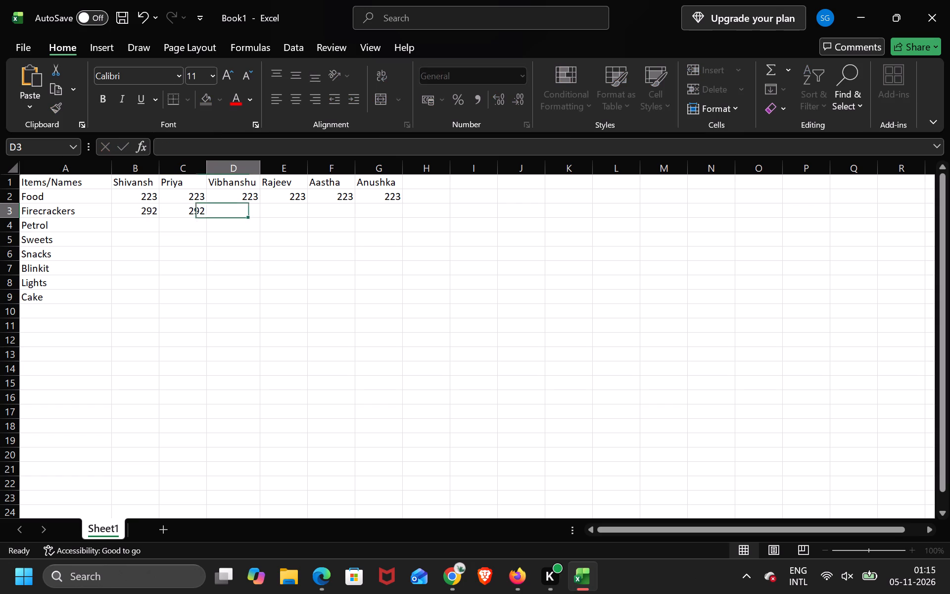
type("292")
key("Right")
type("292")
key("Right")
type("292")
key("Right")
type("292")
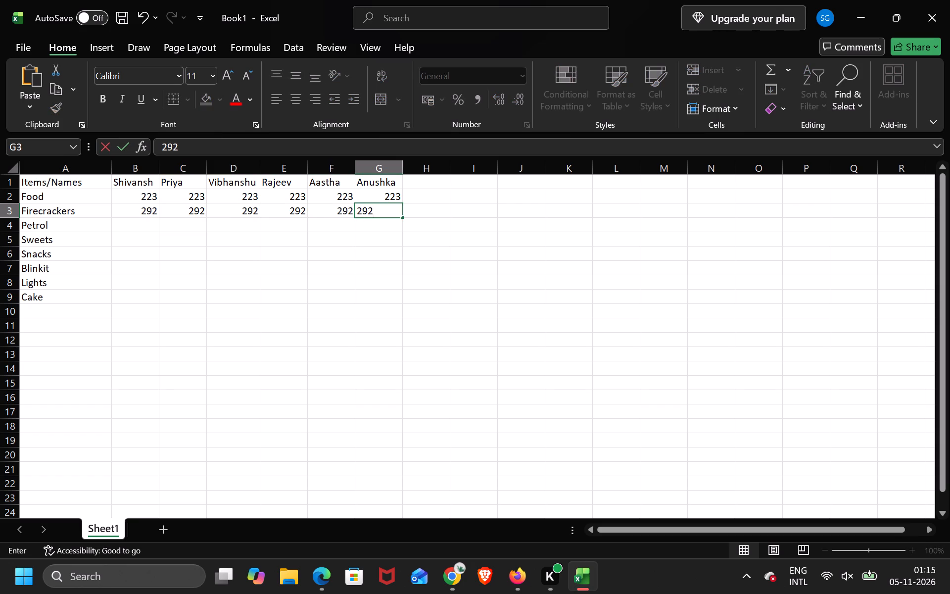
key("Down")
Enter 33 in the Petrol row for all six people, cells B4 to G4.
key("Left")
key("Left")
key("Left")
key("Left")
key("Left")
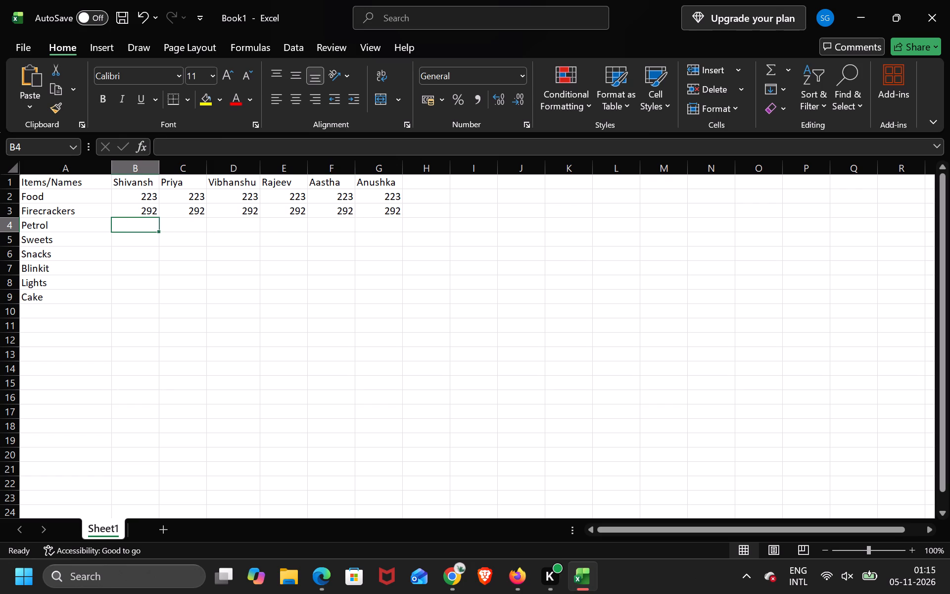
type("33")
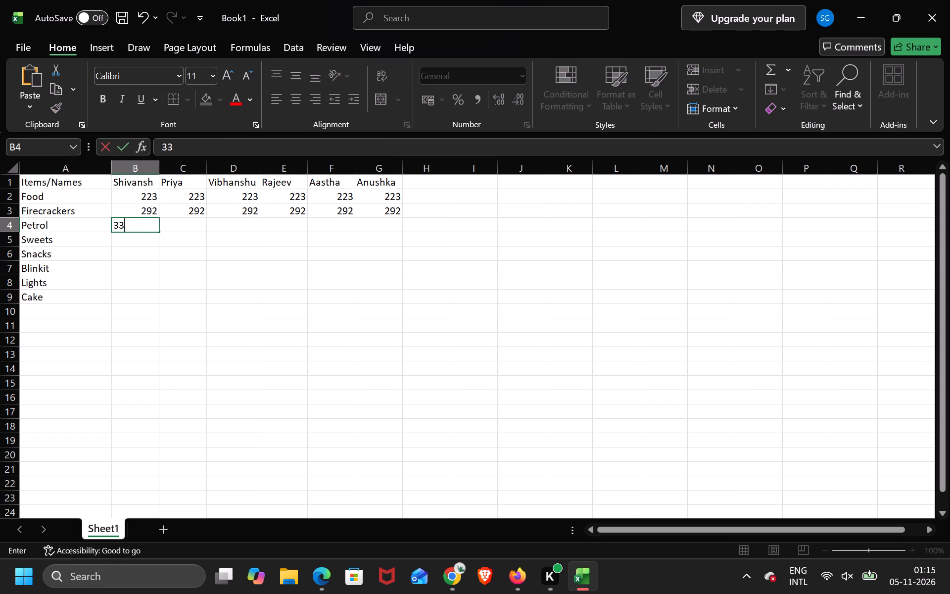
key("Right")
type("22")
key("Right")
key("Left")
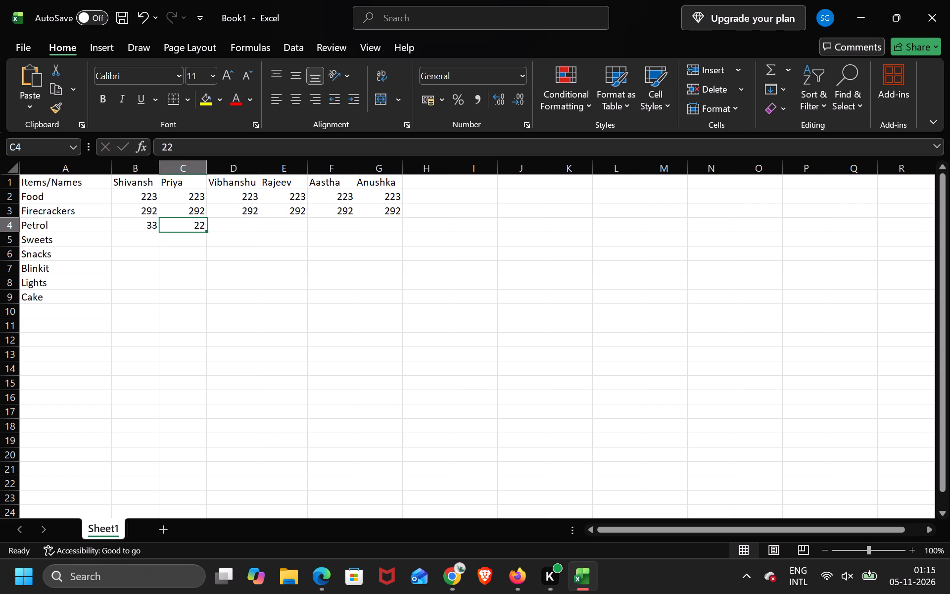
key("BackSpace")
type("33")
key("Right")
type("33")
key("Right")
type("33")
key("Right")
type("33")
key("Right")
type("33")
key("Down")
Enter 90 in the Sweets row for all six people, cells B5 to G5.
key("Left")
key("Left")
key("Left")
key("Left")
key("Left")
key("Left")
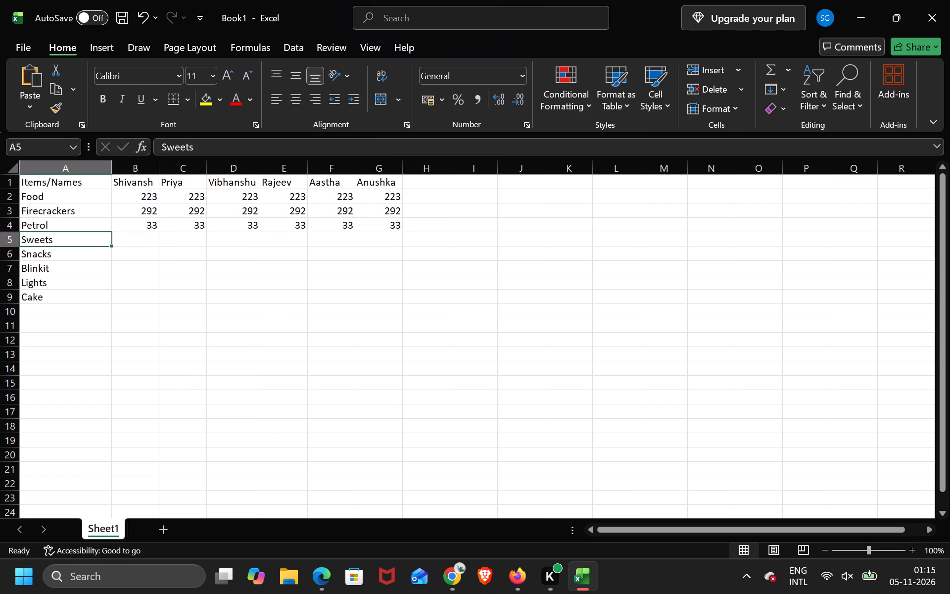
key("Right")
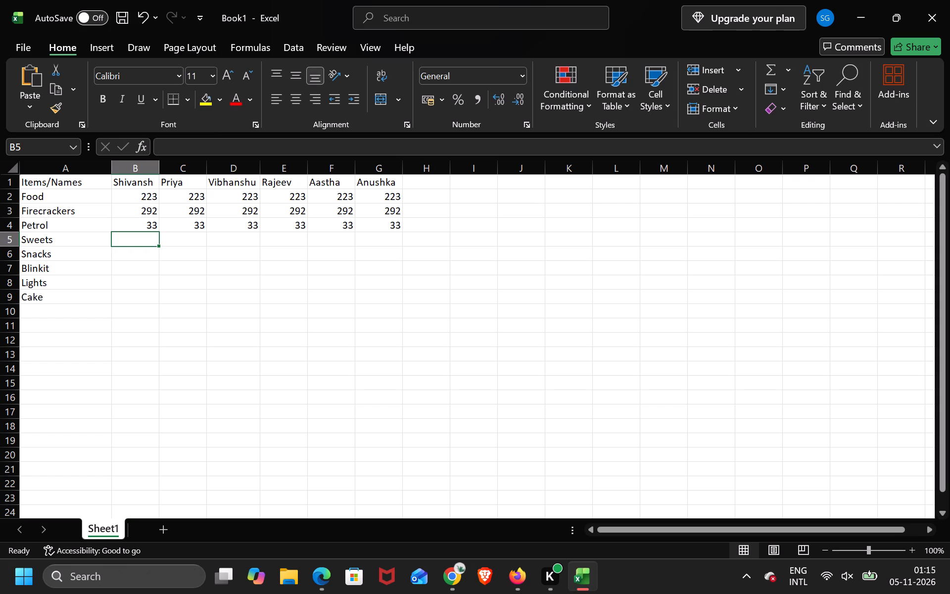
type("90")
key("Right")
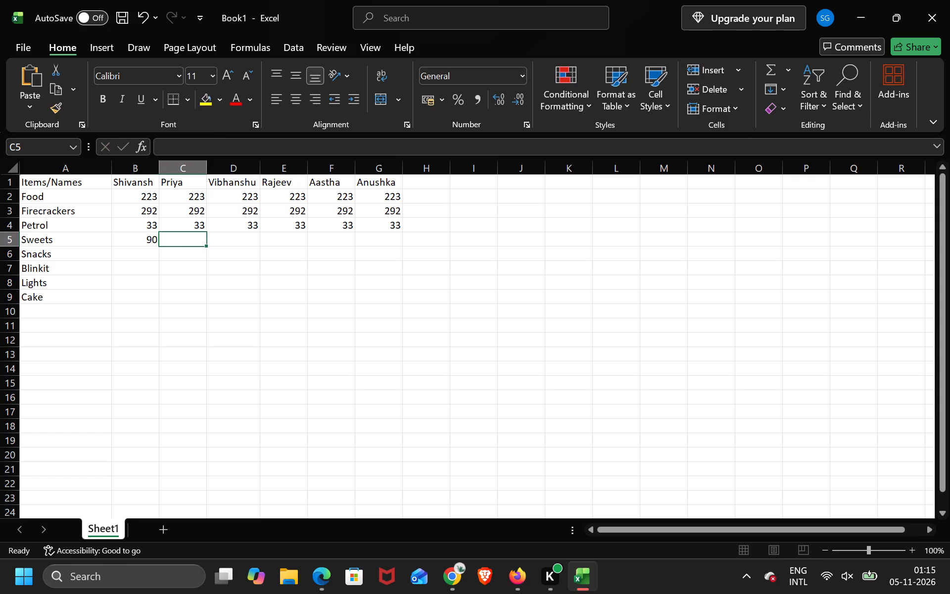
type("90")
key("Right")
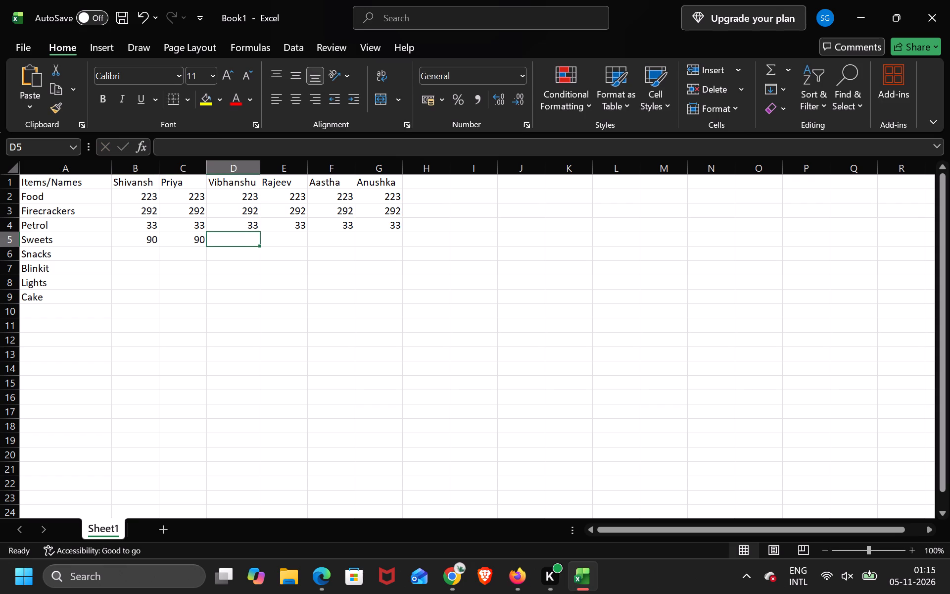
type("90")
key("Right")
type("90")
key("Right")
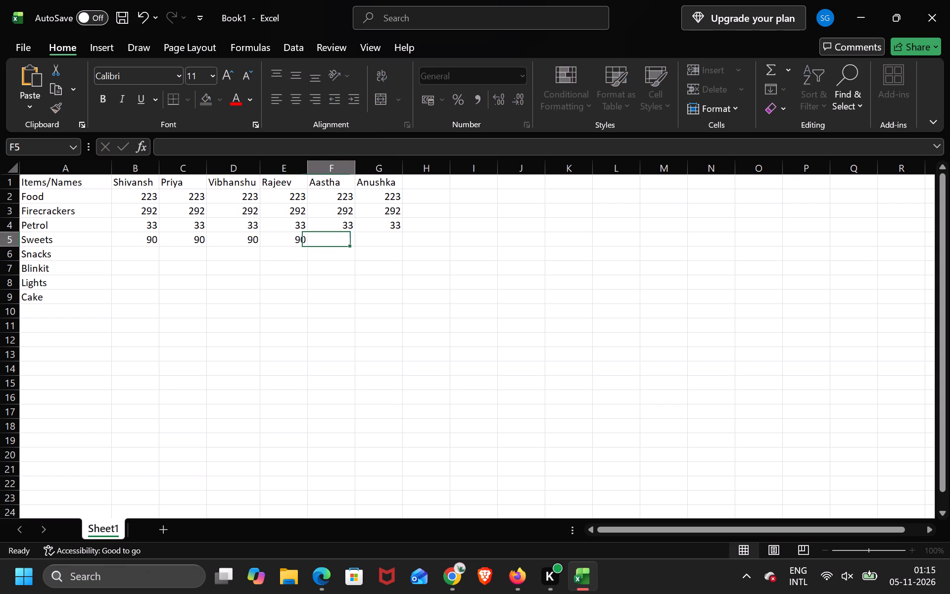
type("90")
key("Right")
type("90")
key("Right")
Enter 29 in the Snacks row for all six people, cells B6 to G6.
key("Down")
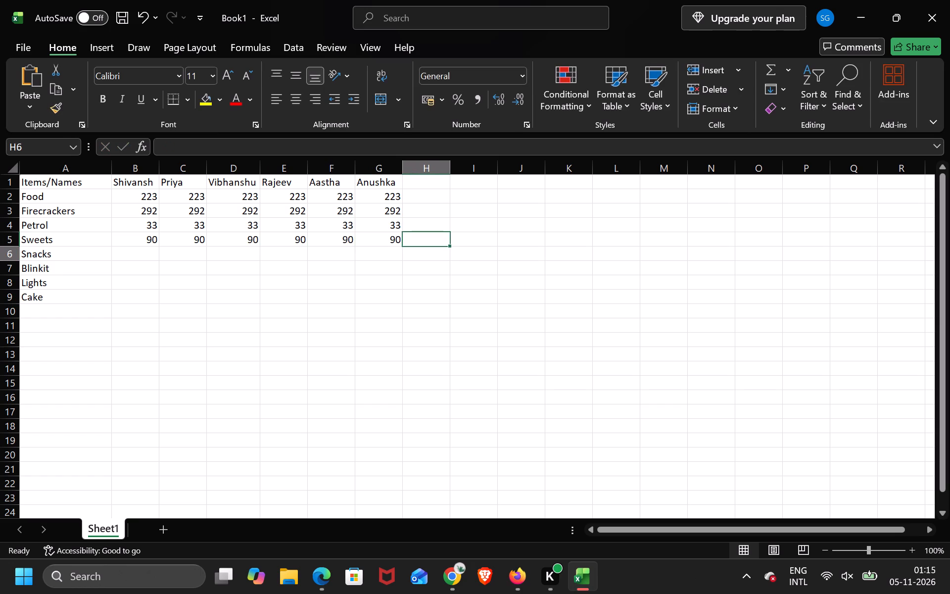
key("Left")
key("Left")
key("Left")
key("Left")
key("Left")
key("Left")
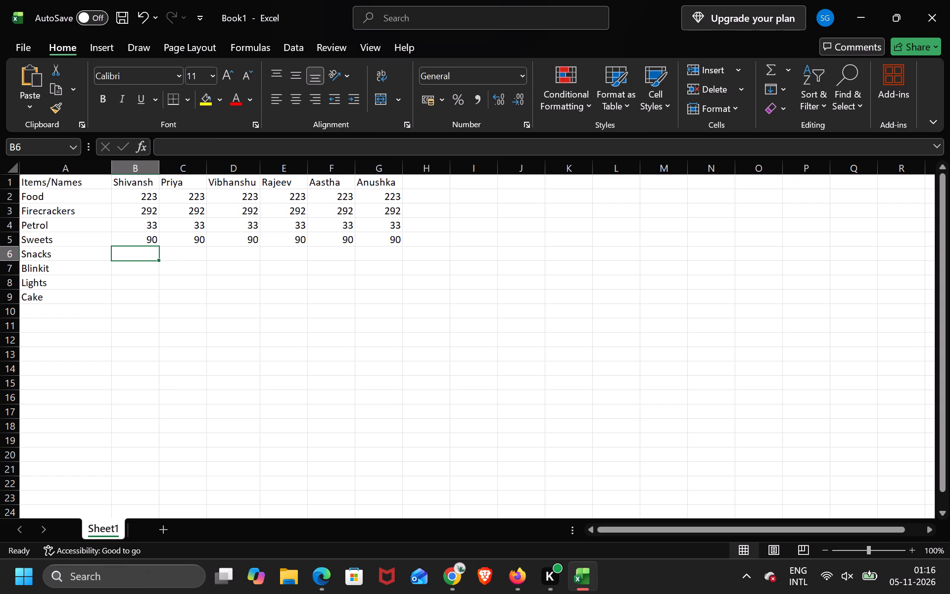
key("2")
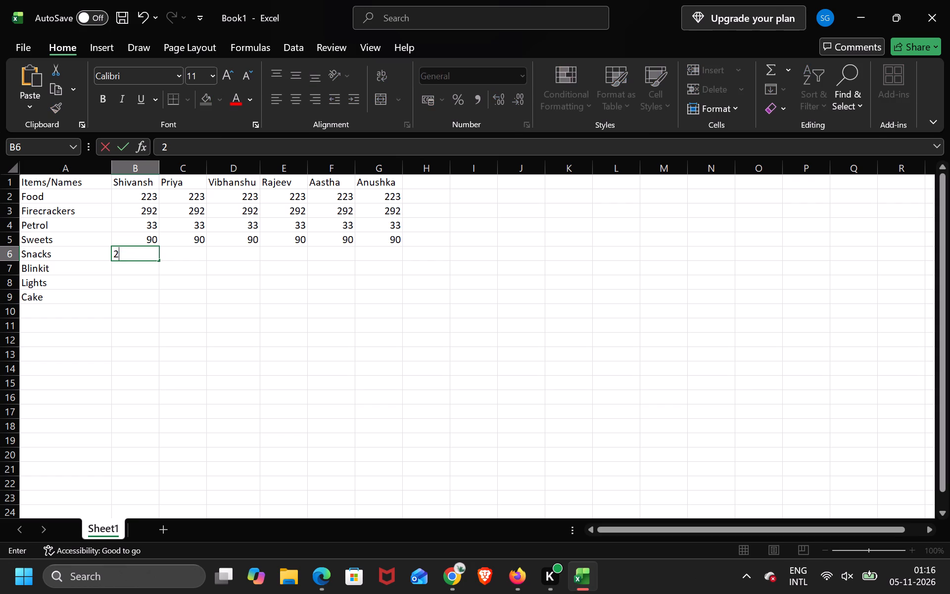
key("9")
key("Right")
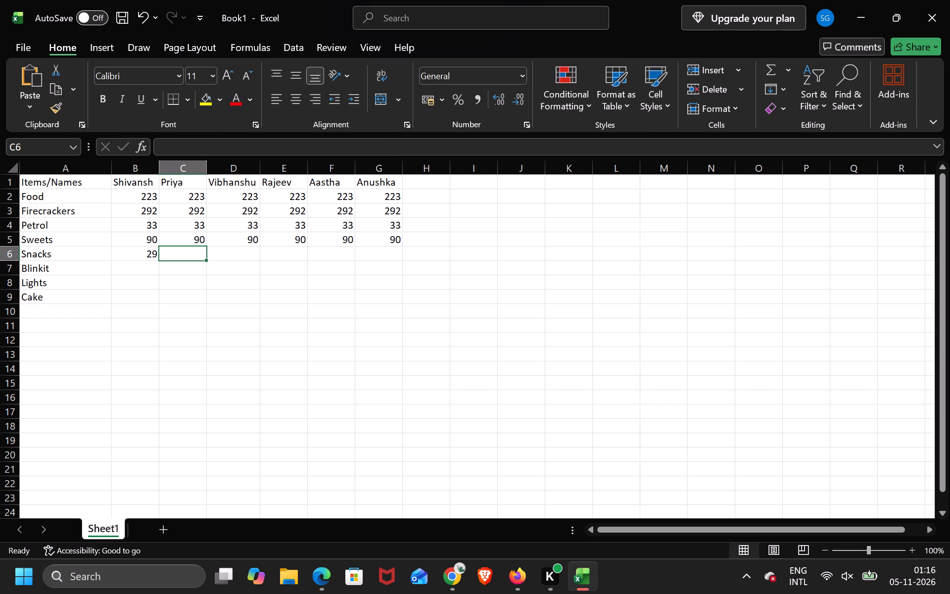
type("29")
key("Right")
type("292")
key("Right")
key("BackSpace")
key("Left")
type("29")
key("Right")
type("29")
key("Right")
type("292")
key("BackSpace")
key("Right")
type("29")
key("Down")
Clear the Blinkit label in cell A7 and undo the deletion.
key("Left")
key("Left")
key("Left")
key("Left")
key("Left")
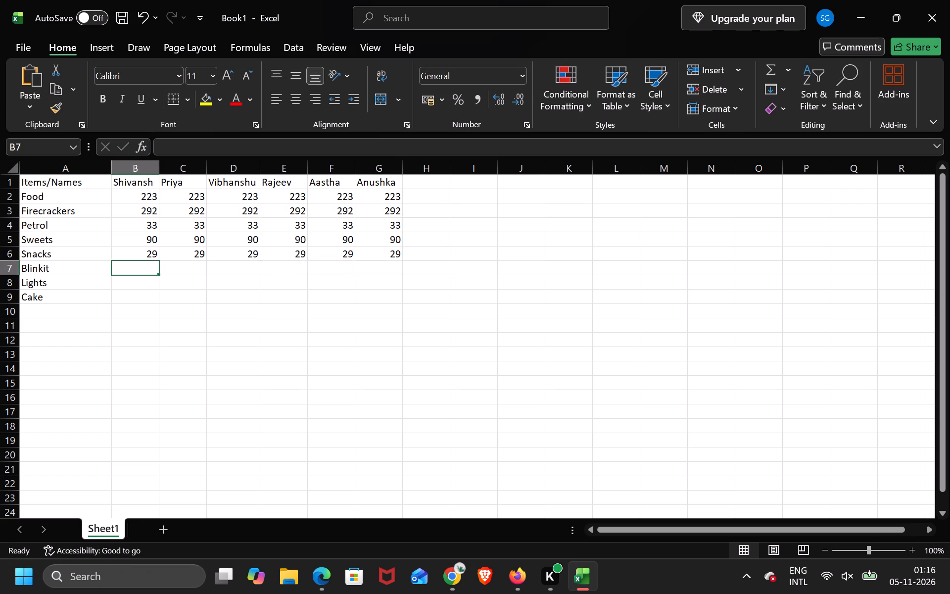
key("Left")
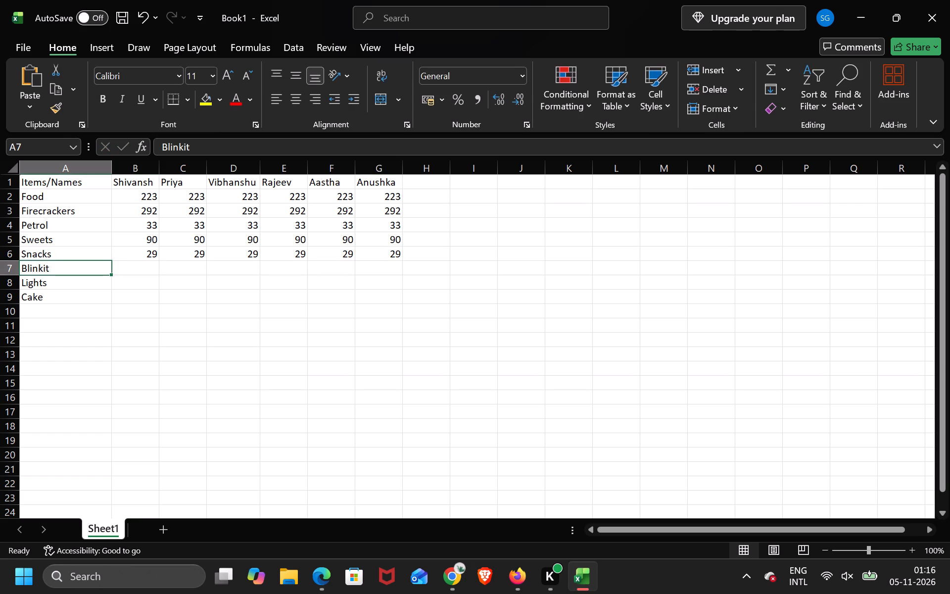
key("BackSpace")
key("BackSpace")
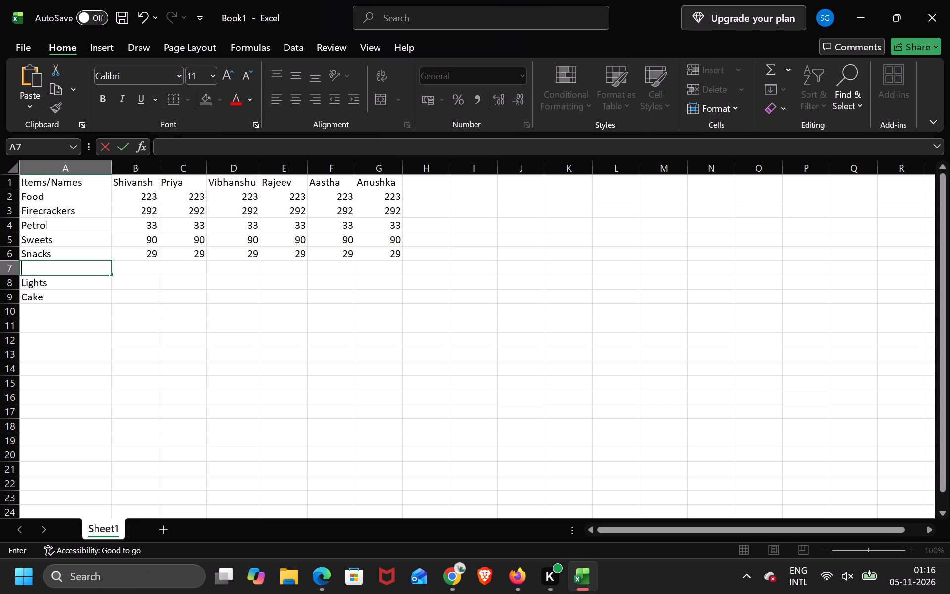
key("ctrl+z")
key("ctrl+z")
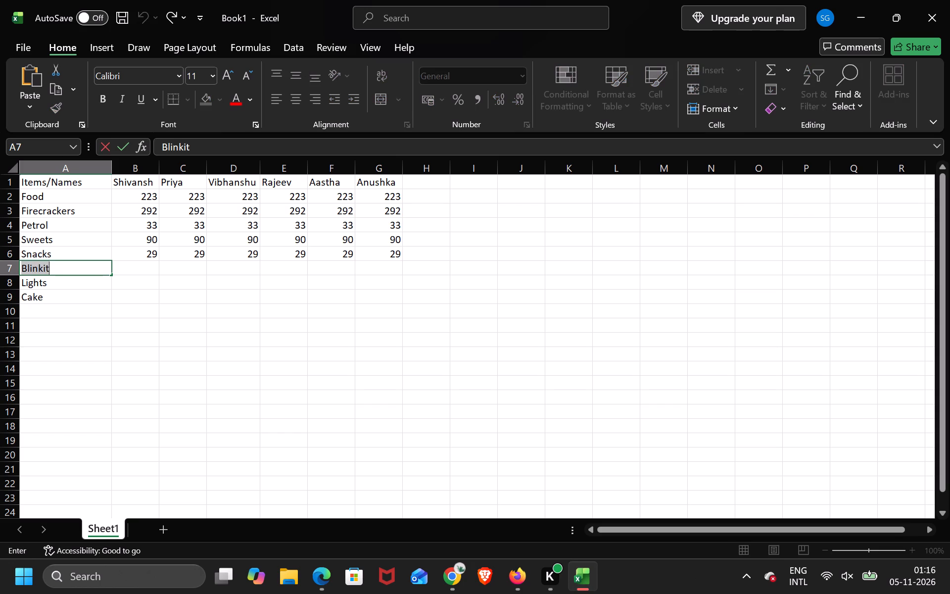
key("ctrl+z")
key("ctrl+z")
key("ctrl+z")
Clear the contents of the whole Snacks row, including its label and all six amounts.
left_click_drag(409, 255, 8, 252)
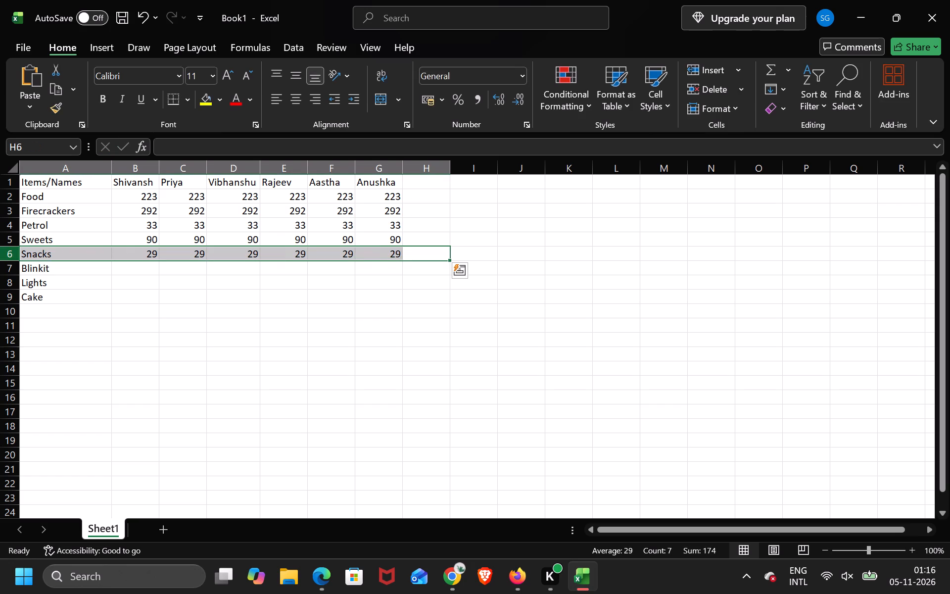
key("Delete")
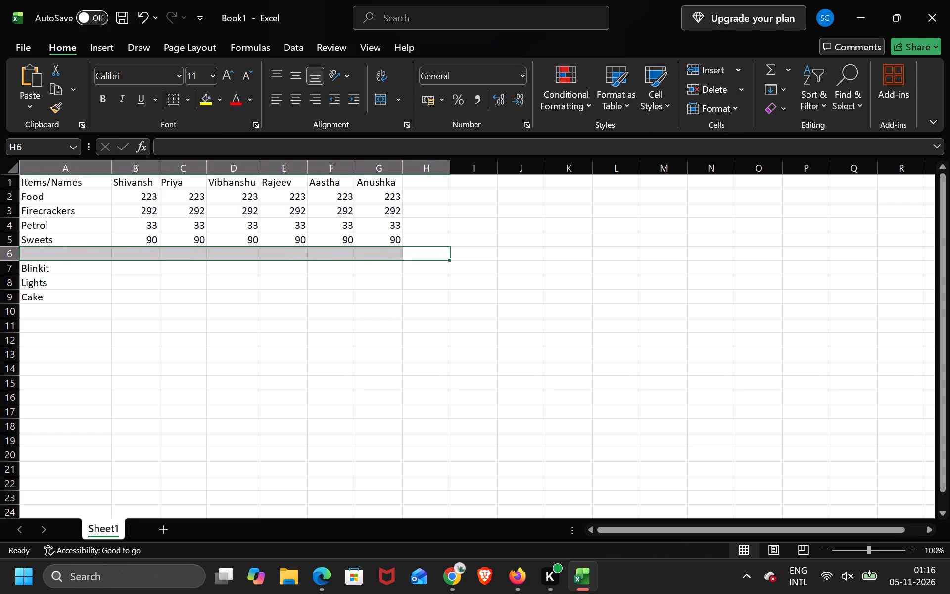
Move the Blinkit, Lights and Cake labels up one row so they start in cell A6.
left_click_drag(51, 306, 55, 269)
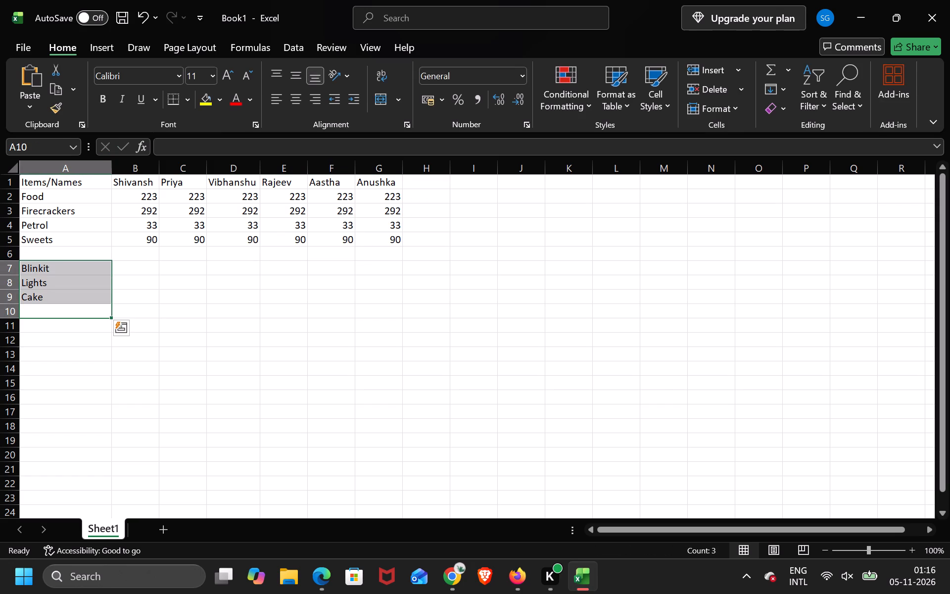
left_click_drag(110, 290, 110, 280)
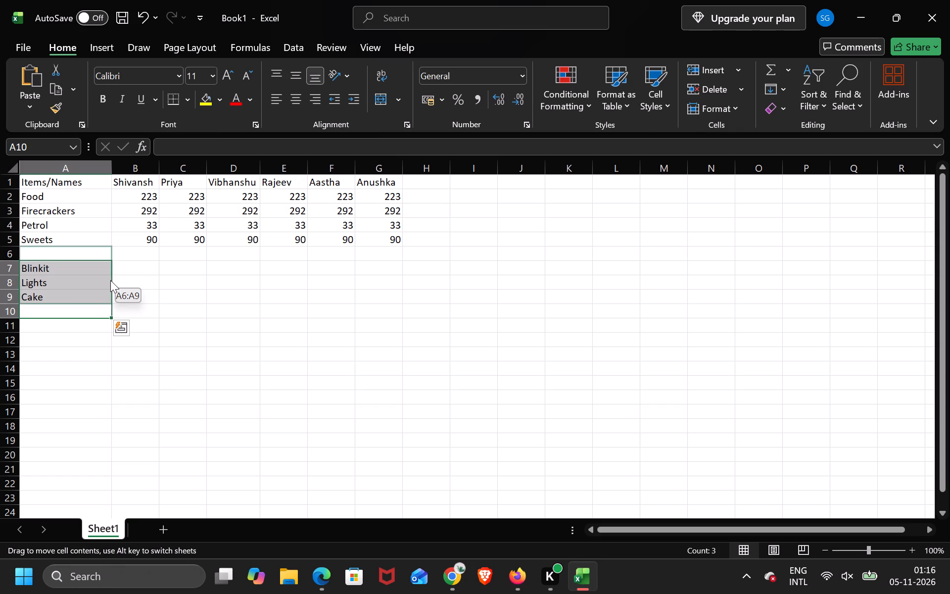
left_click_drag(110, 280, 109, 279)
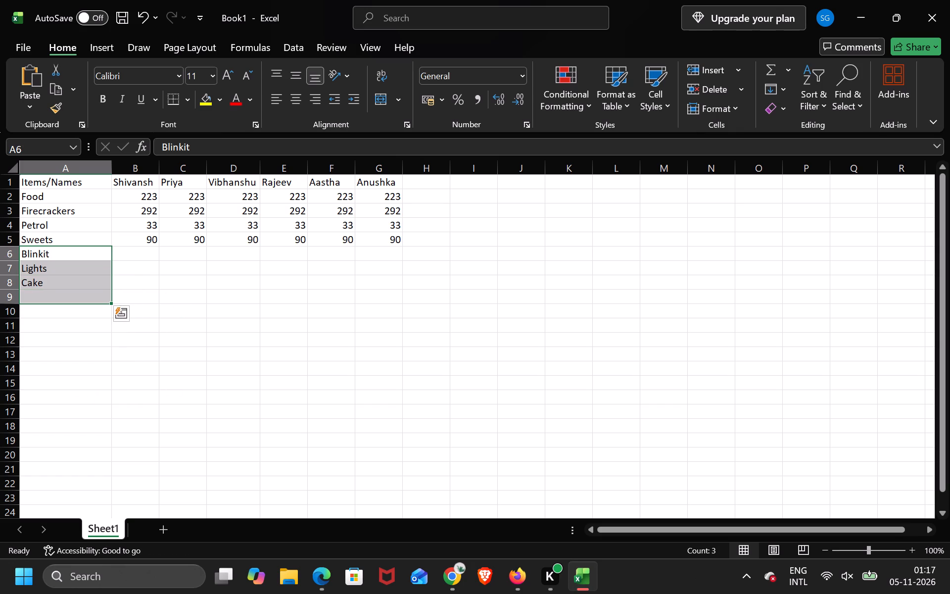
Select the first person's empty amount cell in the Blinkit row, B6.
left_click(145, 255)
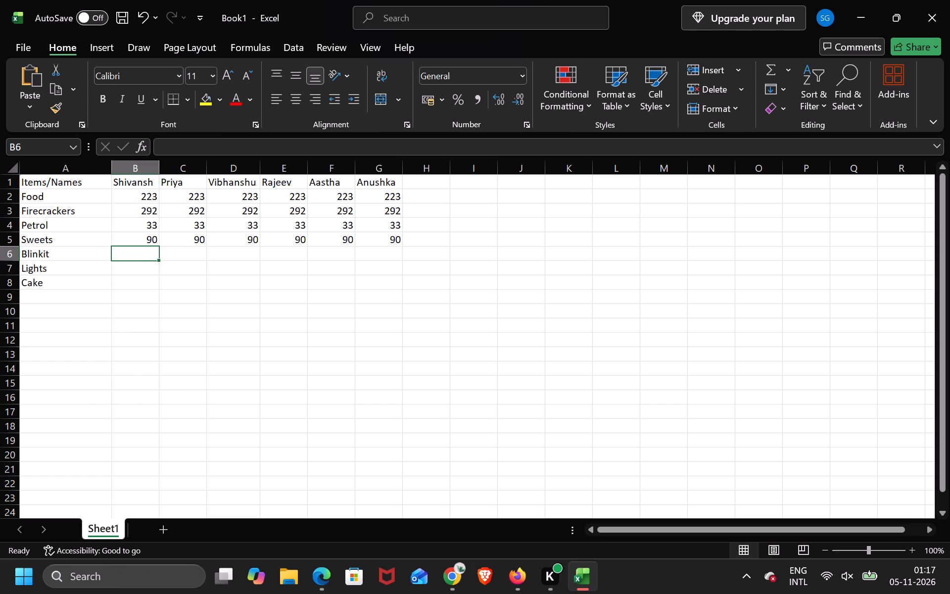
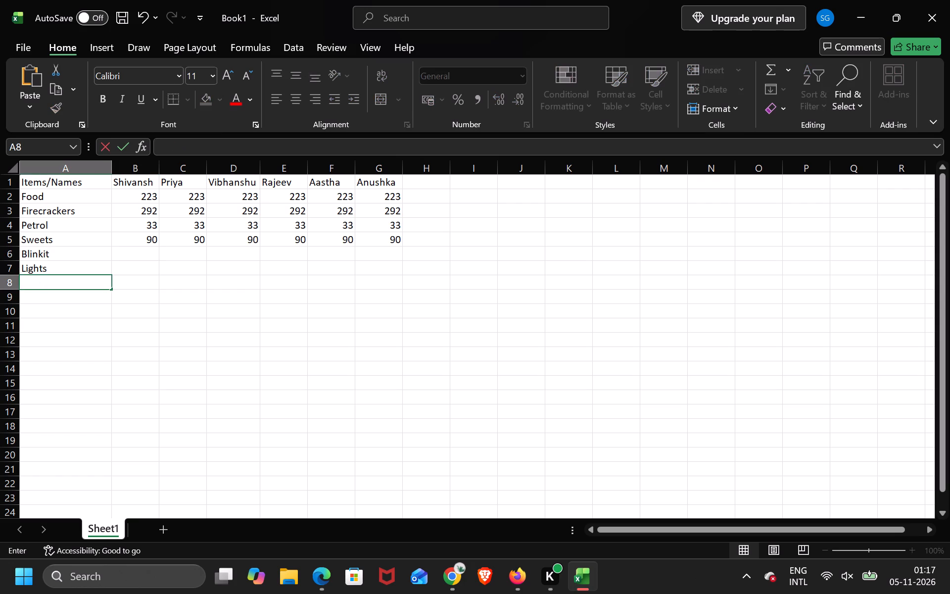
Enter the label "cake" in cell A8, below Lights.
key("Up")
key("Right")
key("Right")
key("Up")
key("Left")
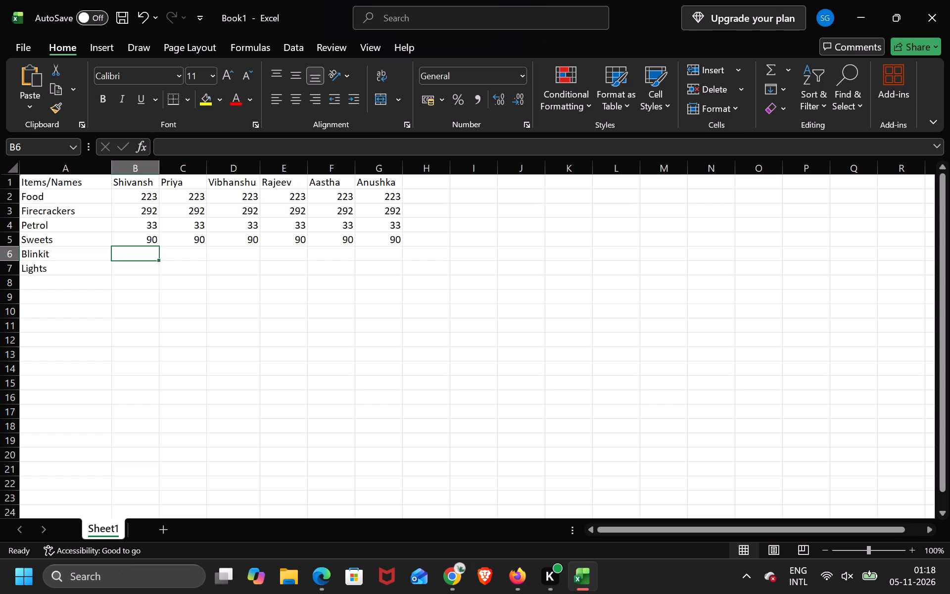
left_click(39, 288)
type("cake")
key("Up")
key("Right")
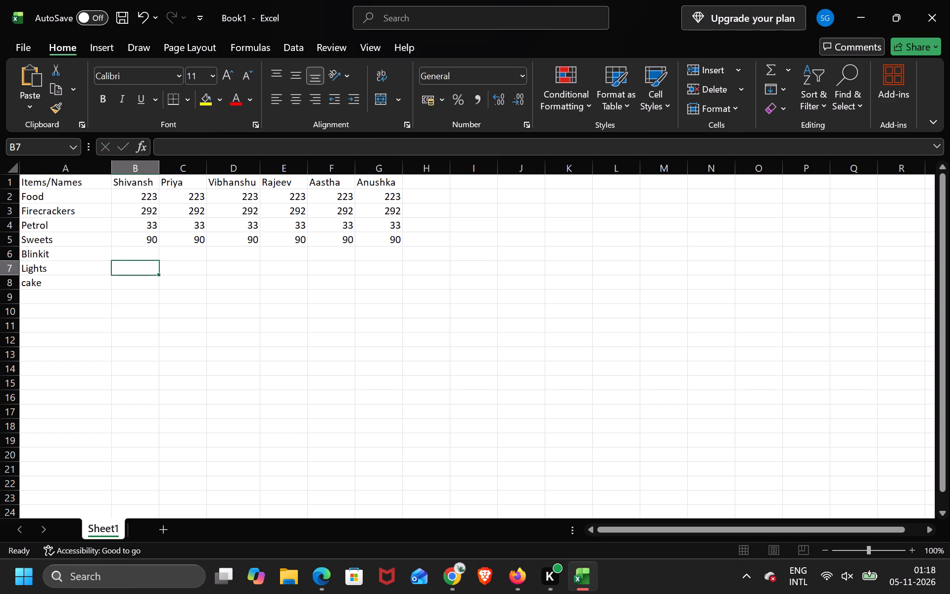
Fill the Blinkit row with 29 for each of the six people, B6 to G6.
key("Up")
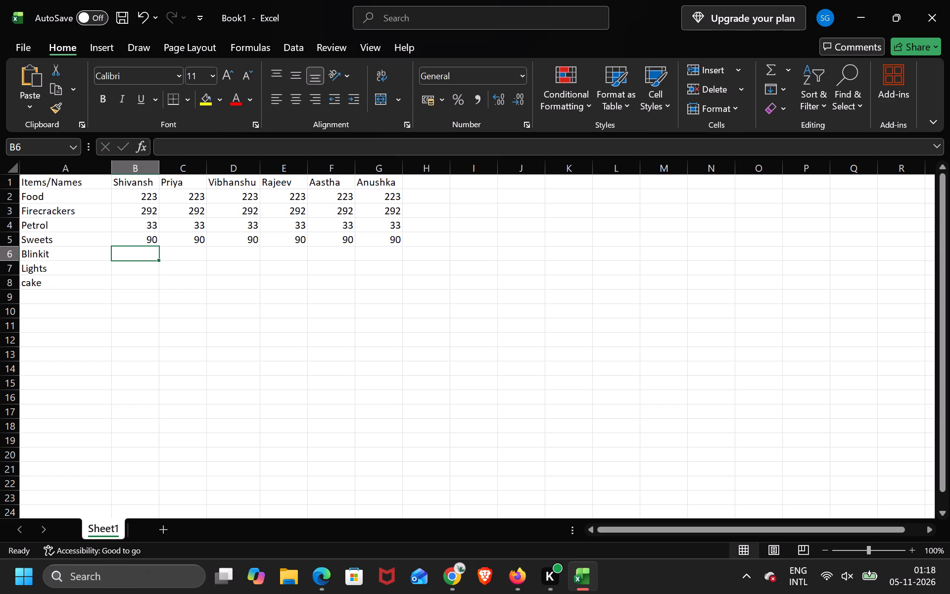
key("2")
key("9")
key("Right")
type("29")
key("Right")
type("292")
key("Right")
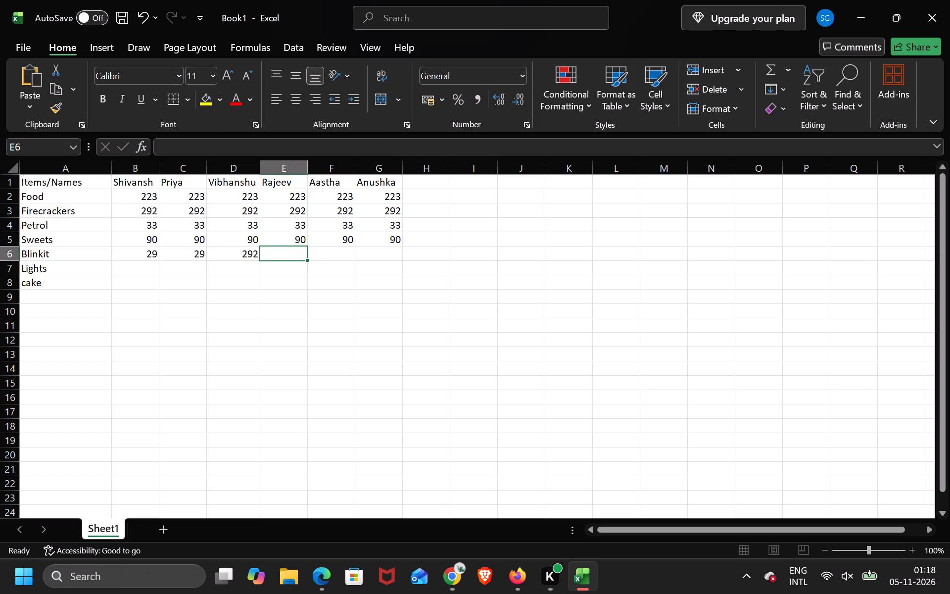
key("Left")
key("BackSpace")
type("29")
key("Right")
type("29")
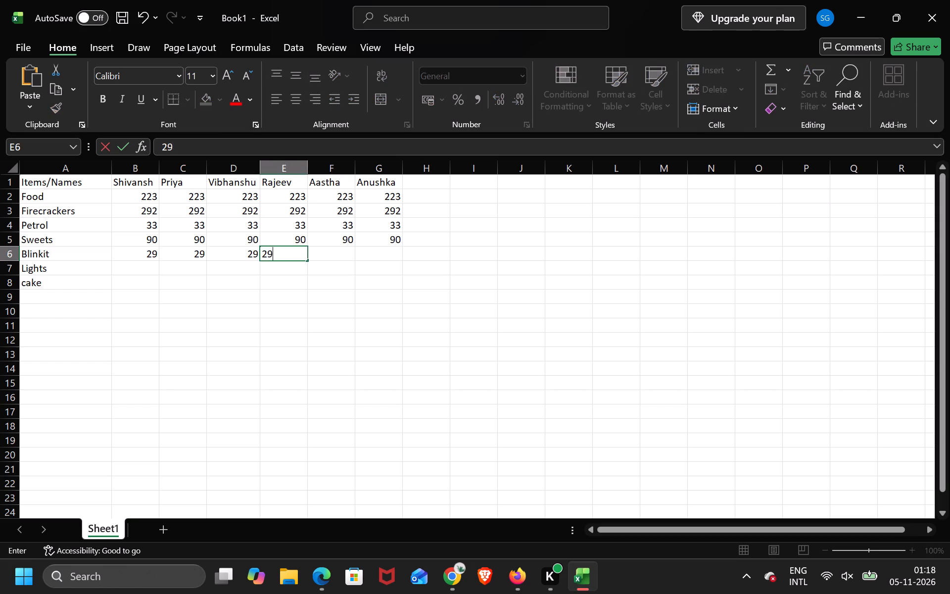
key("Right")
type("29")
key("Right")
key("2")
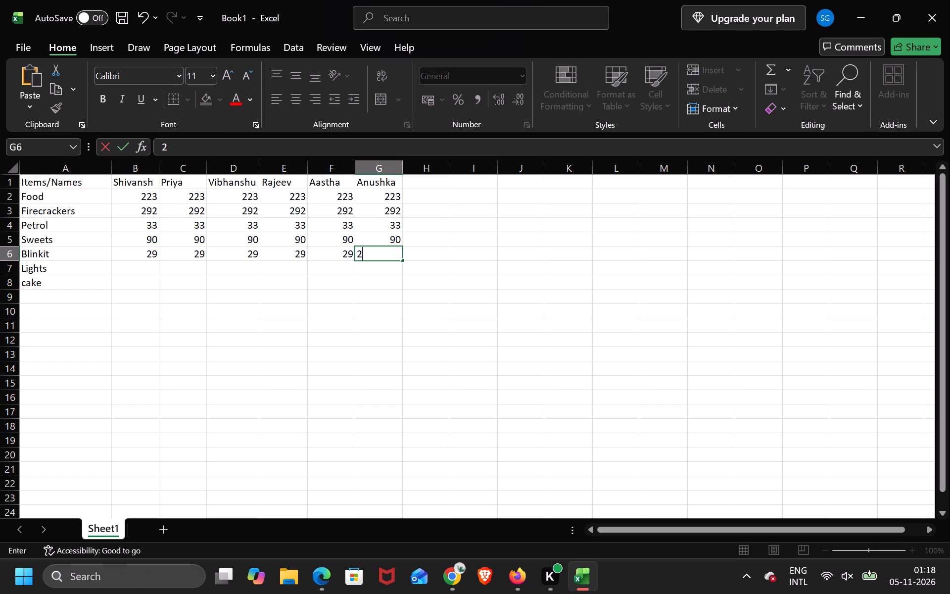
key("9")
key("Down")
Fill the Lights row with 52 for each of the six people, B7 to G7.
key("Left")
key("Left")
key("Left")
key("Left")
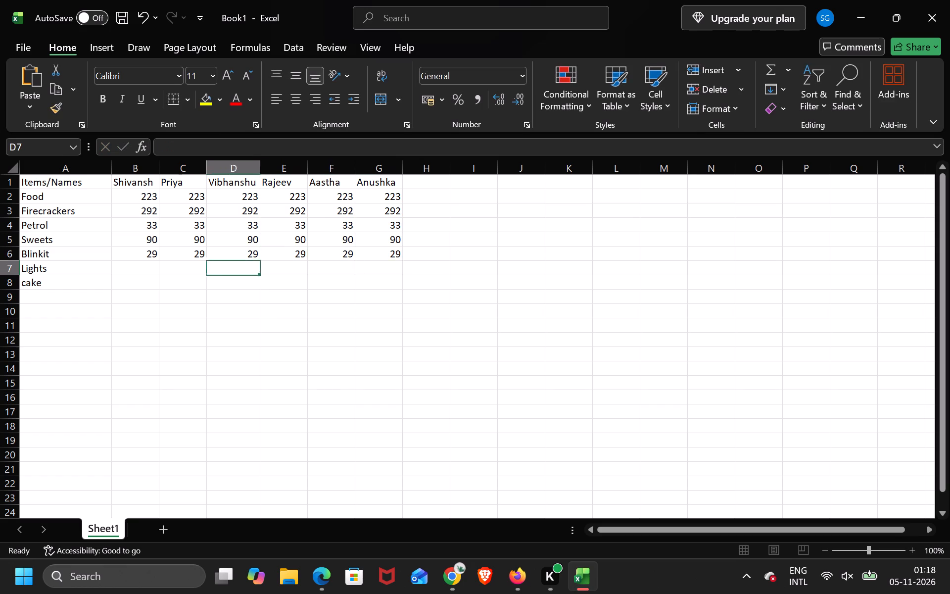
key("Left")
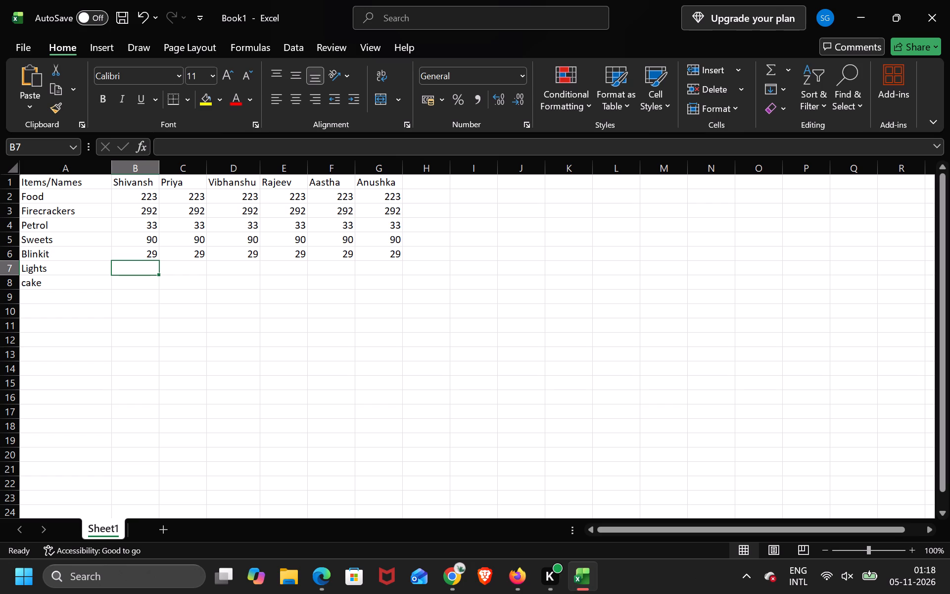
type("52")
key("Right")
type("65")
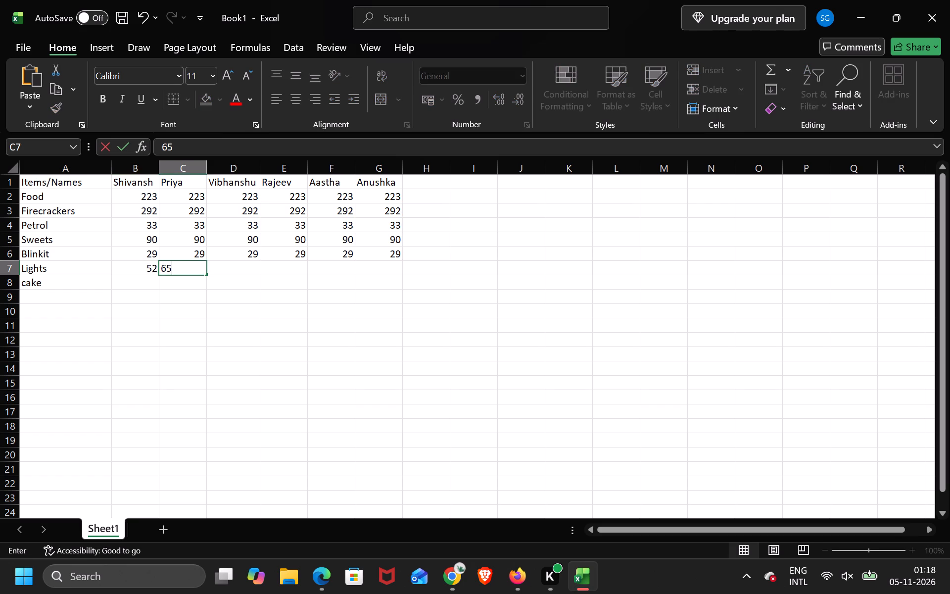
key("BackSpace")
key("BackSpace")
type("52")
key("Right")
type("52")
key("Right")
type("52")
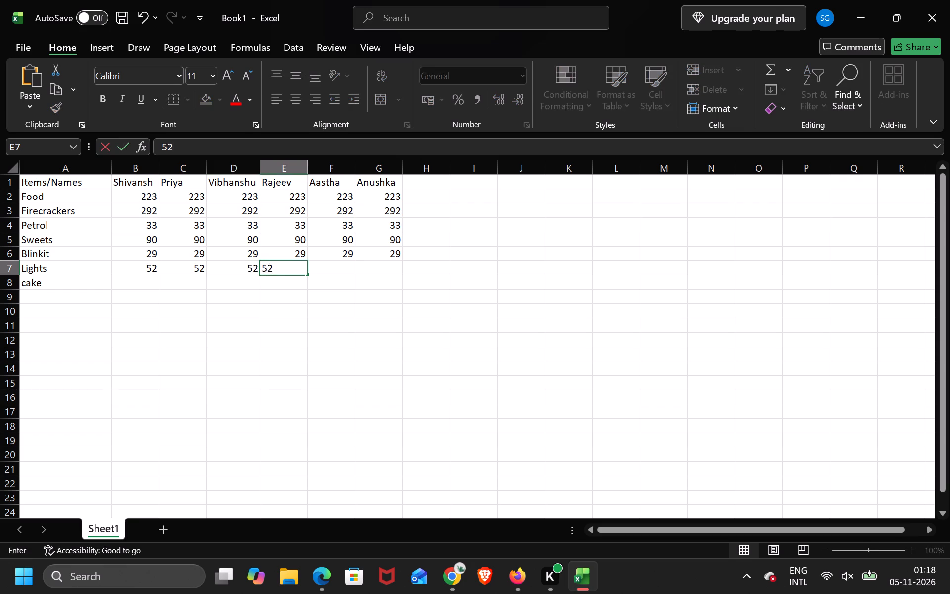
key("Right")
type("52")
key("Right")
type("52")
key("Down")
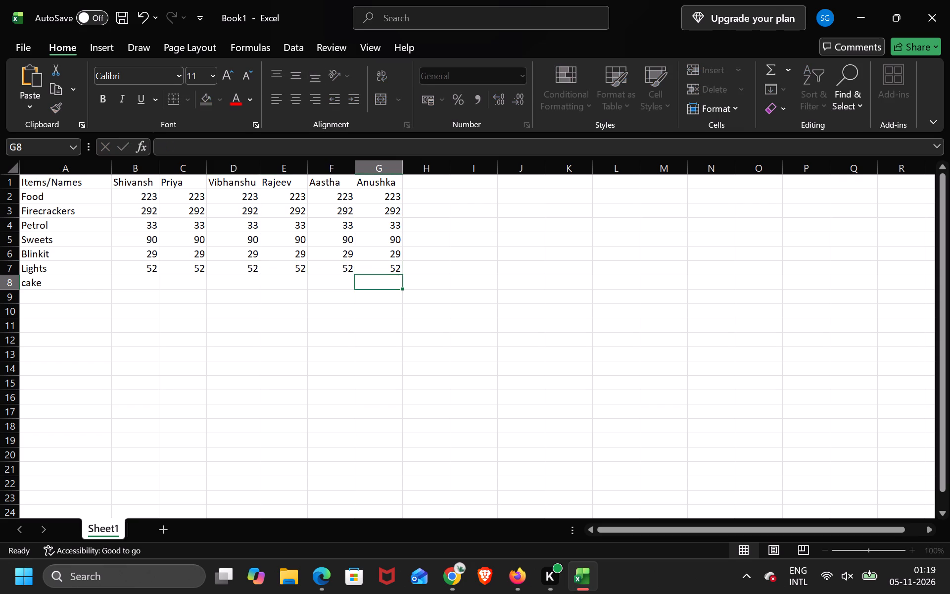
Fill the cake row with 57 for each person, except 0 for Rajeev in column E.
key("Left")
key("Left")
key("Left")
key("Left")
key("Left")
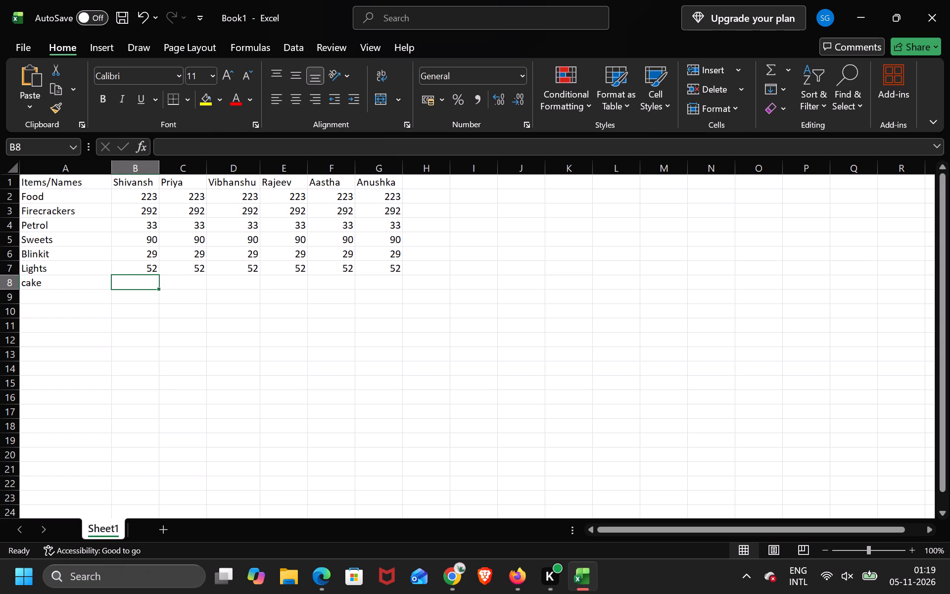
type("57")
key("Right")
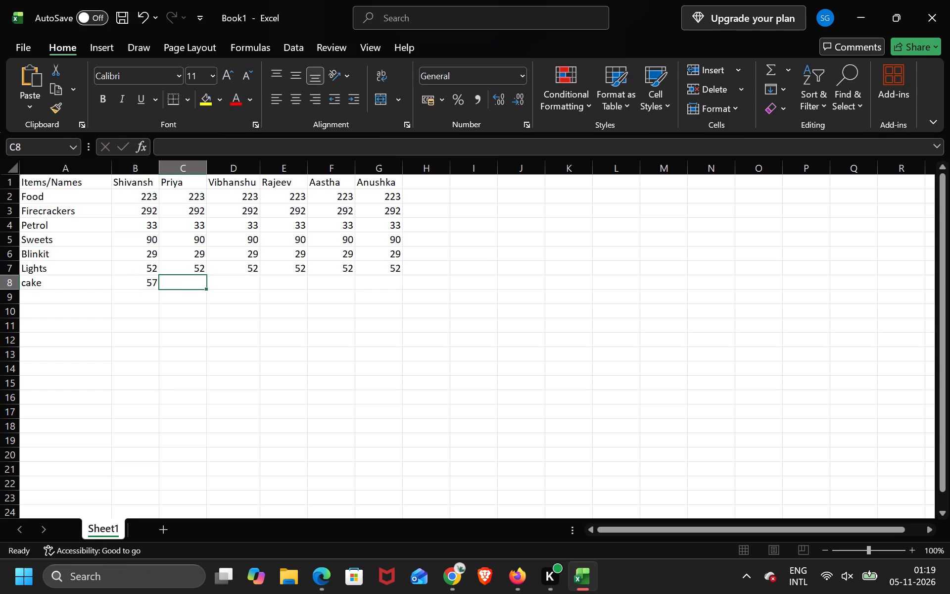
type("57")
key("Right")
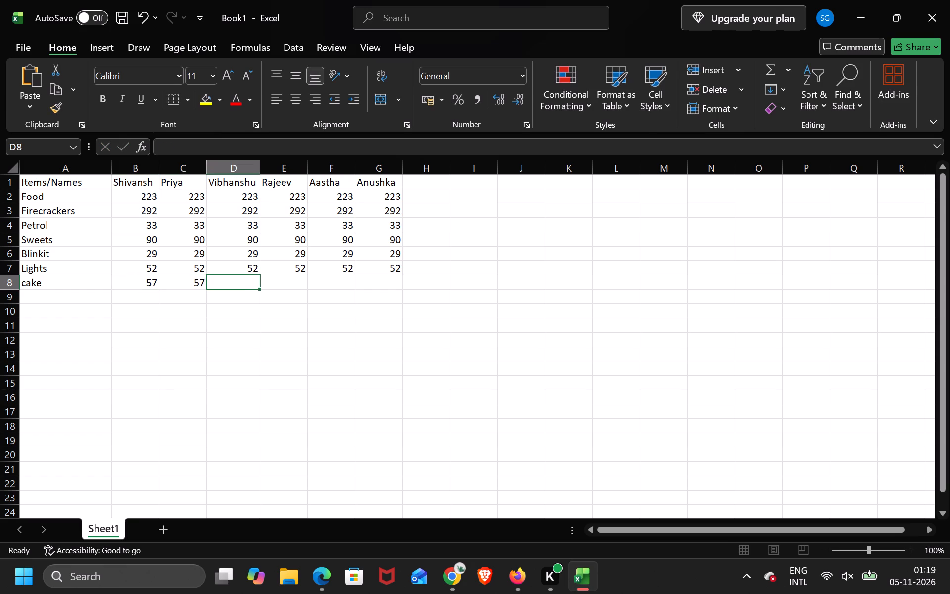
type("57")
key("Right")
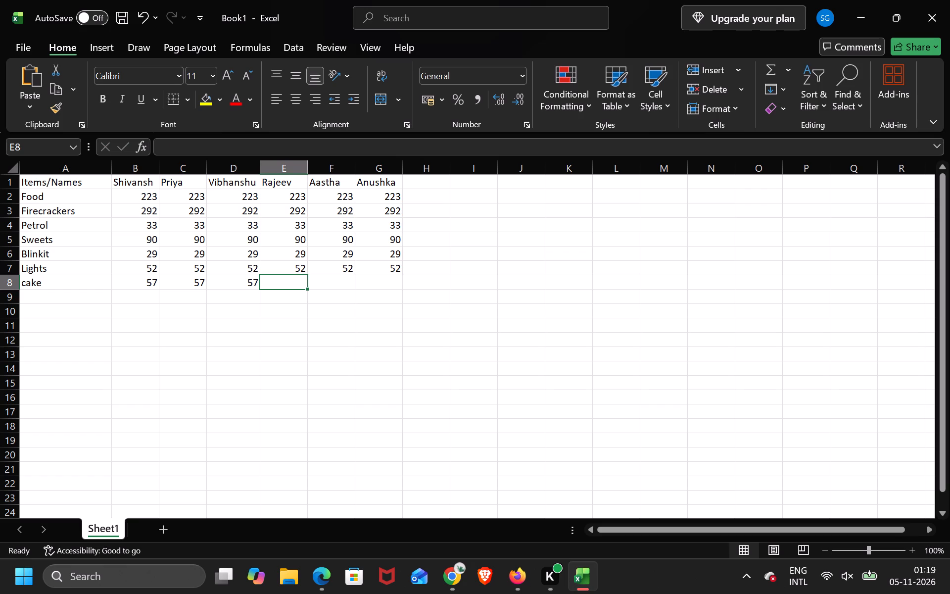
key("0")
key("Right")
type("57")
key("Right")
type("57")
key("Right")
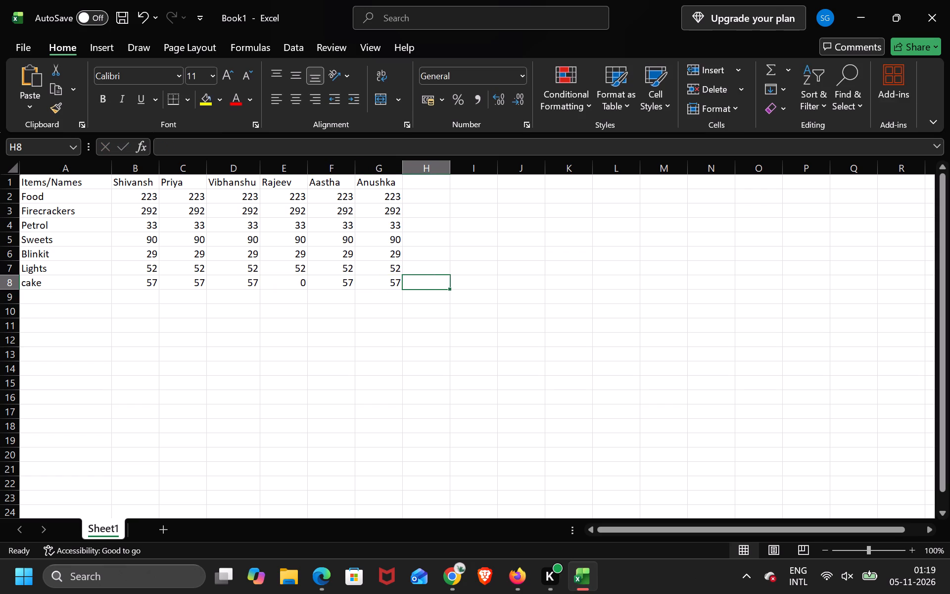
Add a bold TOTAL label in cell A9, below the cake row.
left_click(42, 297)
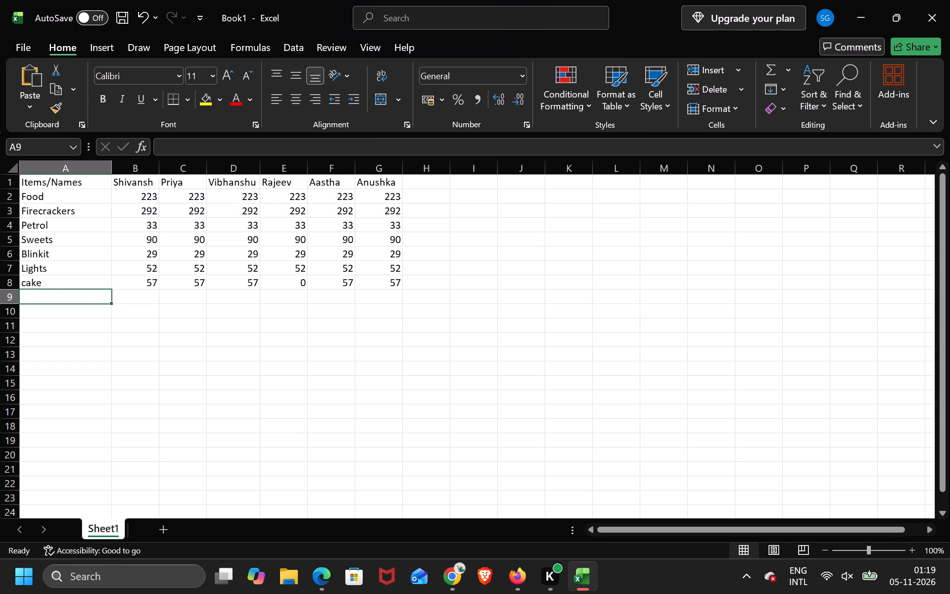
key("ctrl+b")
type("TOTA")
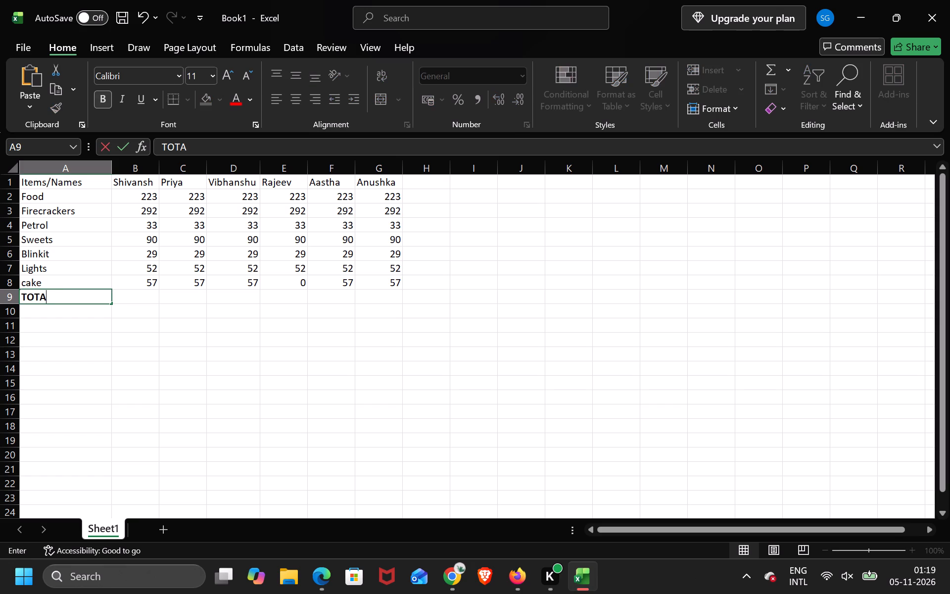
key("l")
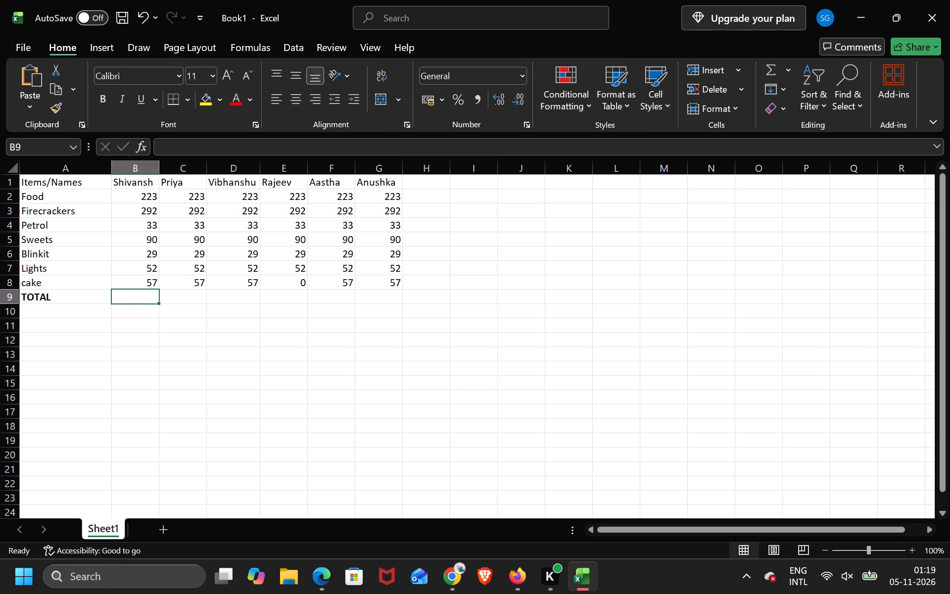
Total the first person's shares in B9 with the formula =SUM(B2:B8).
type("=sum")
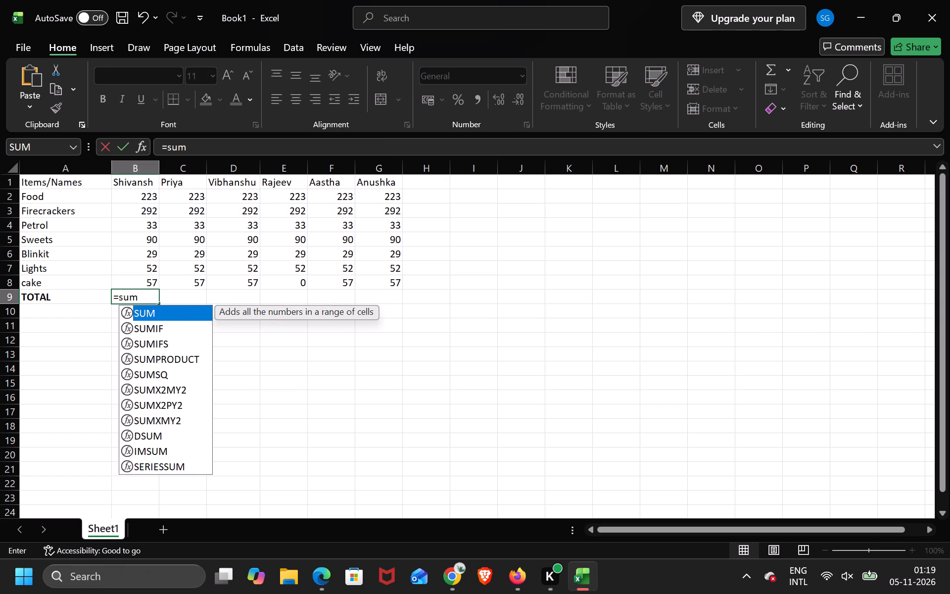
key("shift+parenleft")
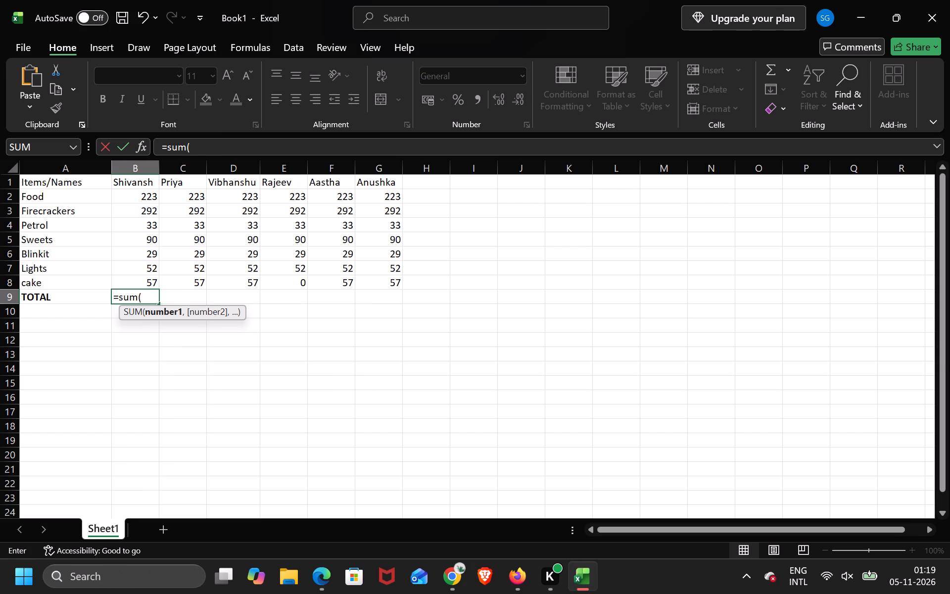
left_click_drag(131, 196, 136, 284)
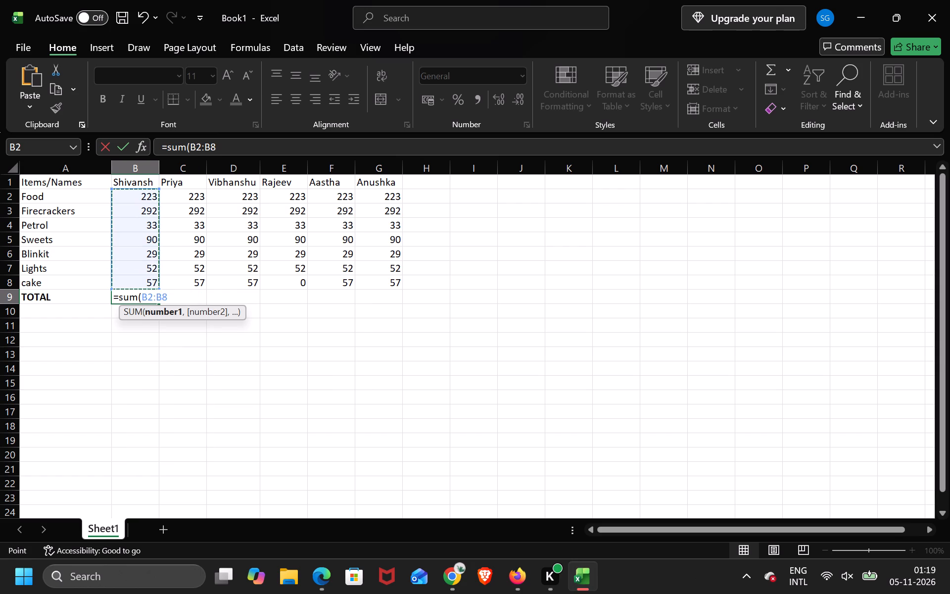
key("shift+parenright")
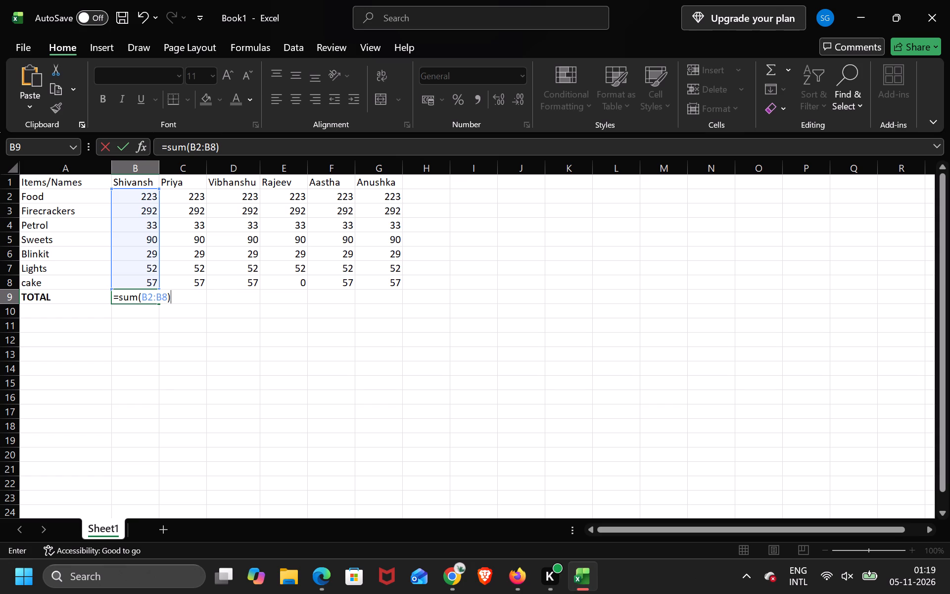
key("Return")
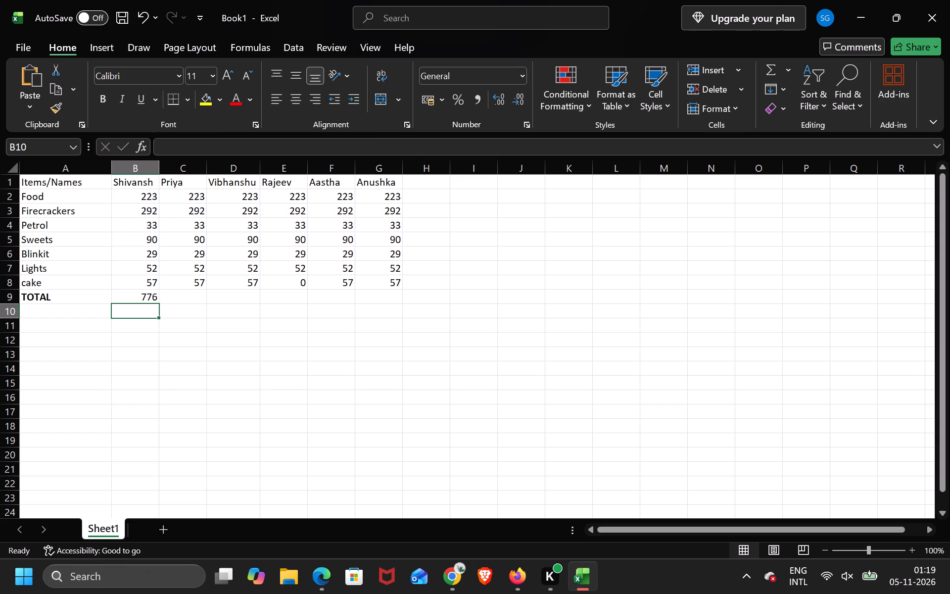
Copy the B9 sum formula across the TOTAL row to column G for the other five people.
left_click(136, 294)
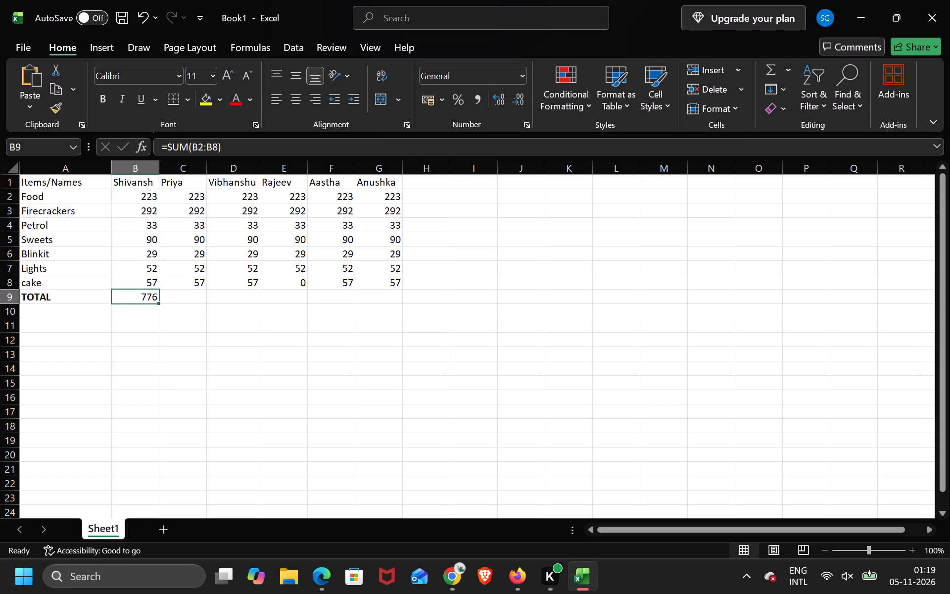
left_click_drag(158, 305, 405, 306)
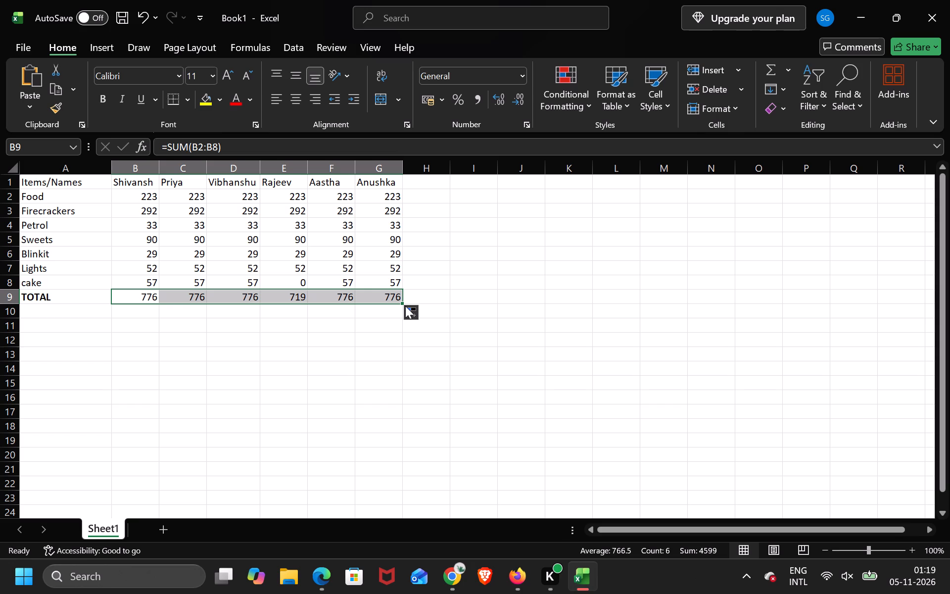
left_click(331, 330)
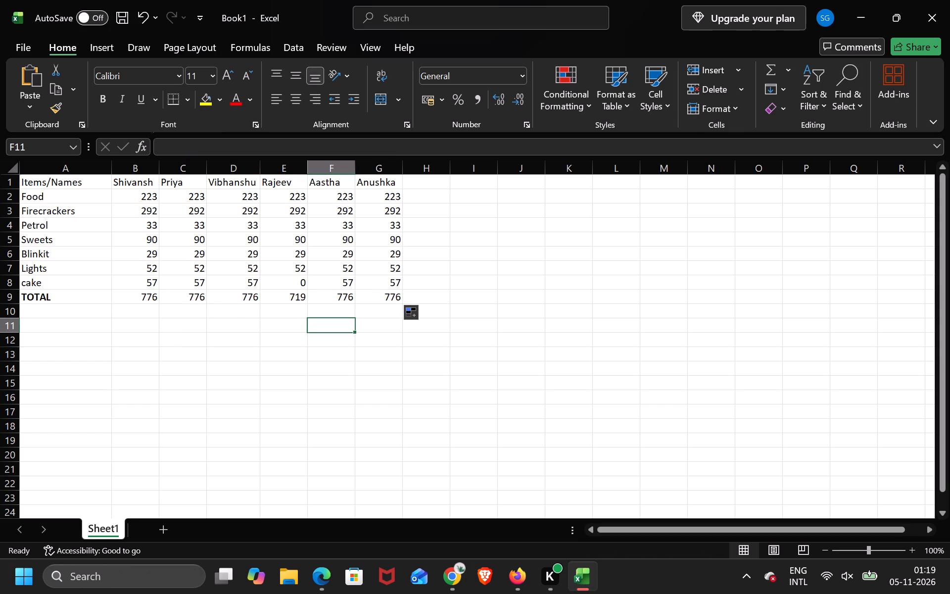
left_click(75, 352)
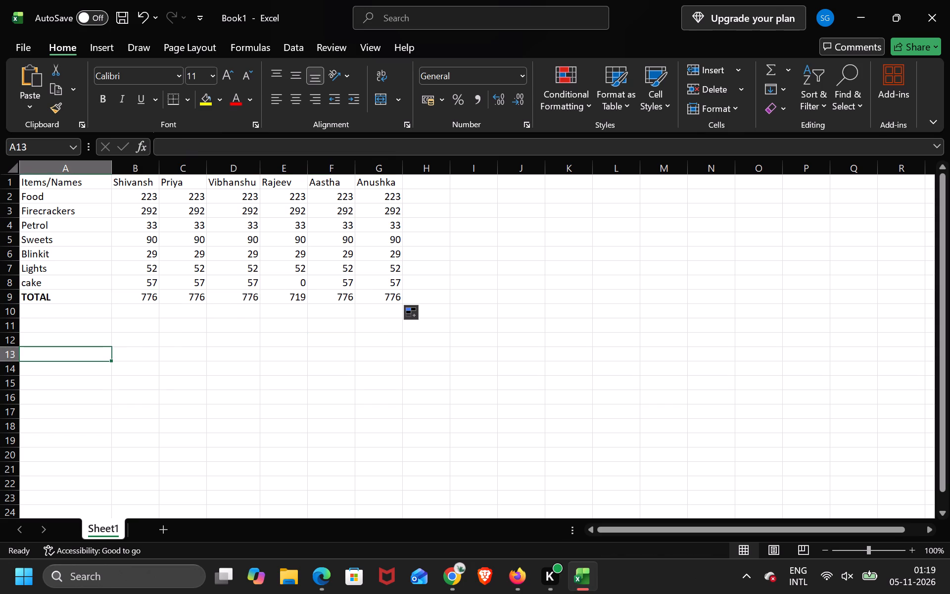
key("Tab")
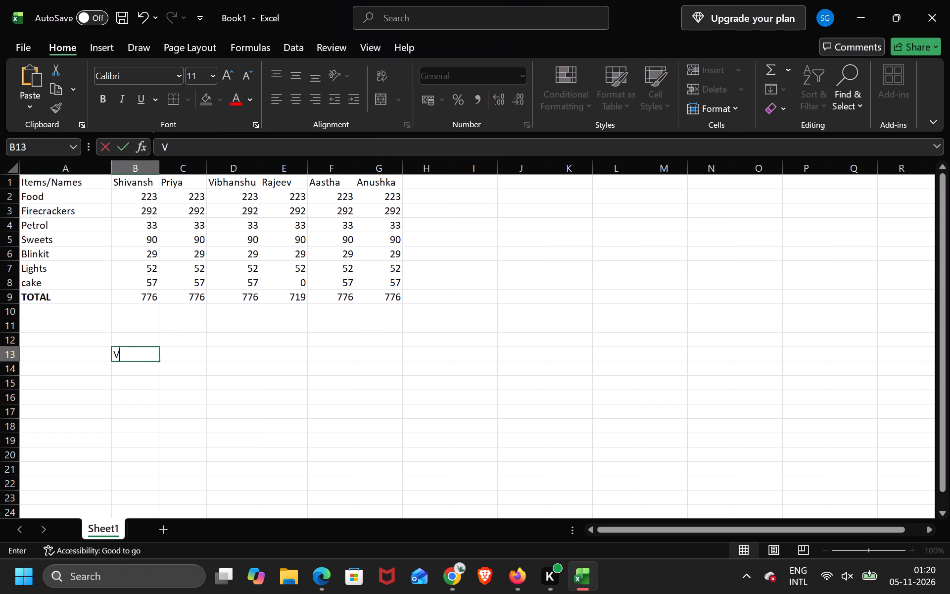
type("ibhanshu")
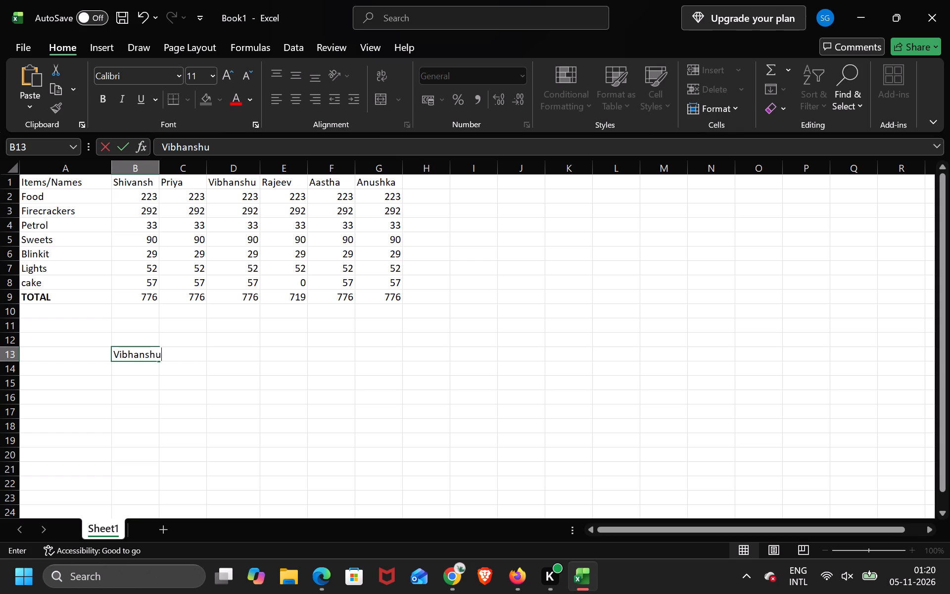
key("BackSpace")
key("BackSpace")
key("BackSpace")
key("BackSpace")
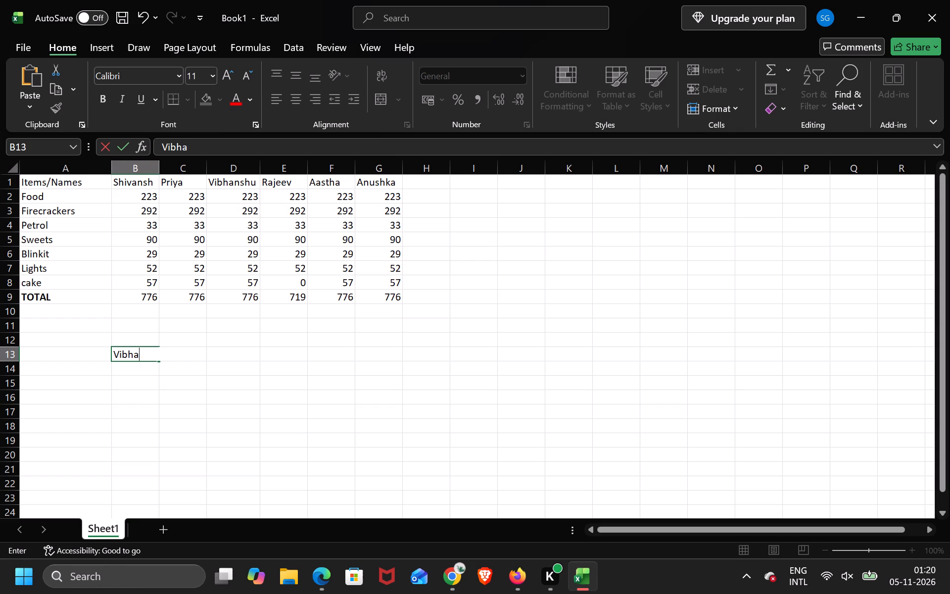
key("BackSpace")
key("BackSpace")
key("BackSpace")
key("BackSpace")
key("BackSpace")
Enter the payment note "Vibhanshu paid 350 so 776-350=426" in cell A12, below the table.
left_click(62, 334)
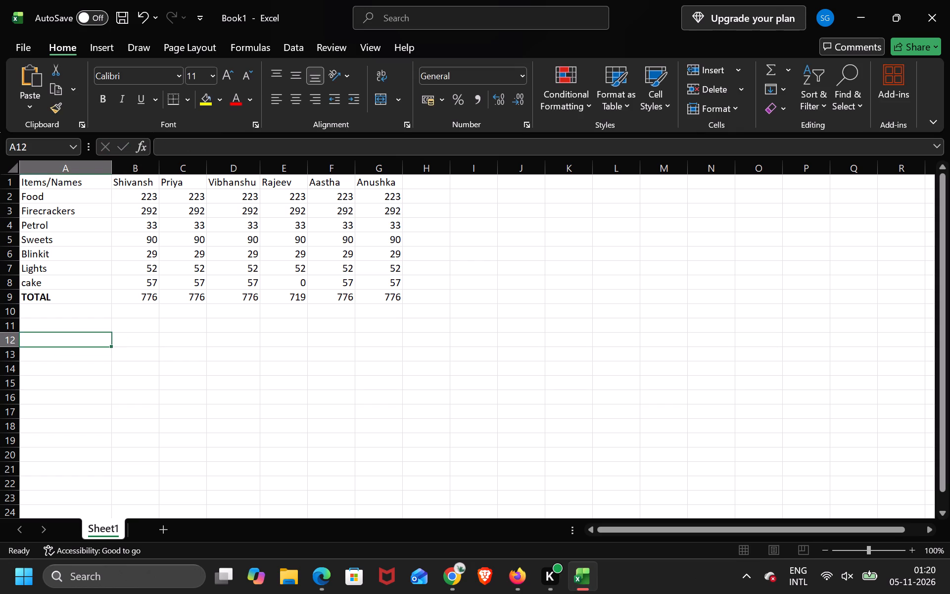
type("ibhanshu paid")
key("space")
type("35")
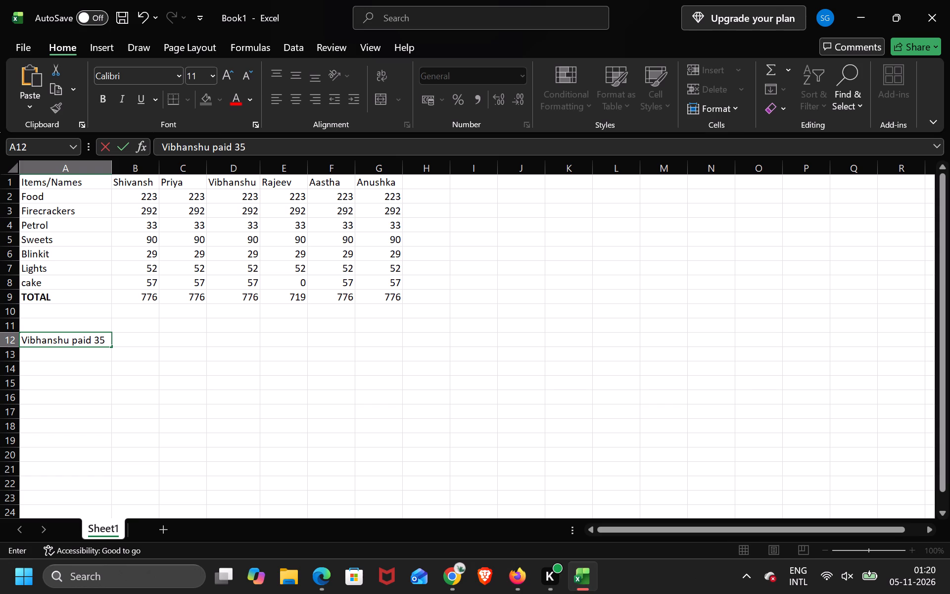
key("0")
key("space")
type("so")
key("space")
type("776-")
type("35")
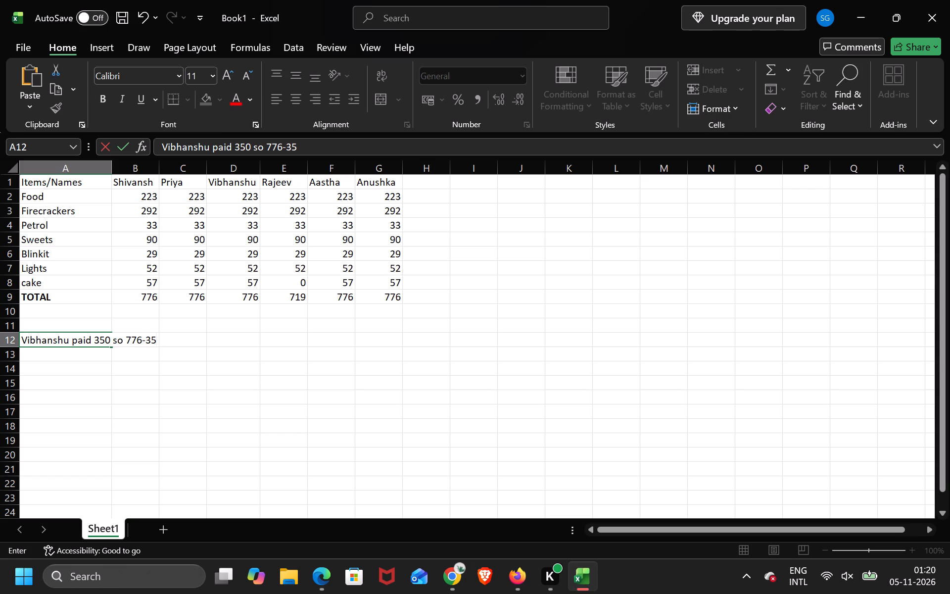
type("0=")
type("426")
key("Right")
key("Right")
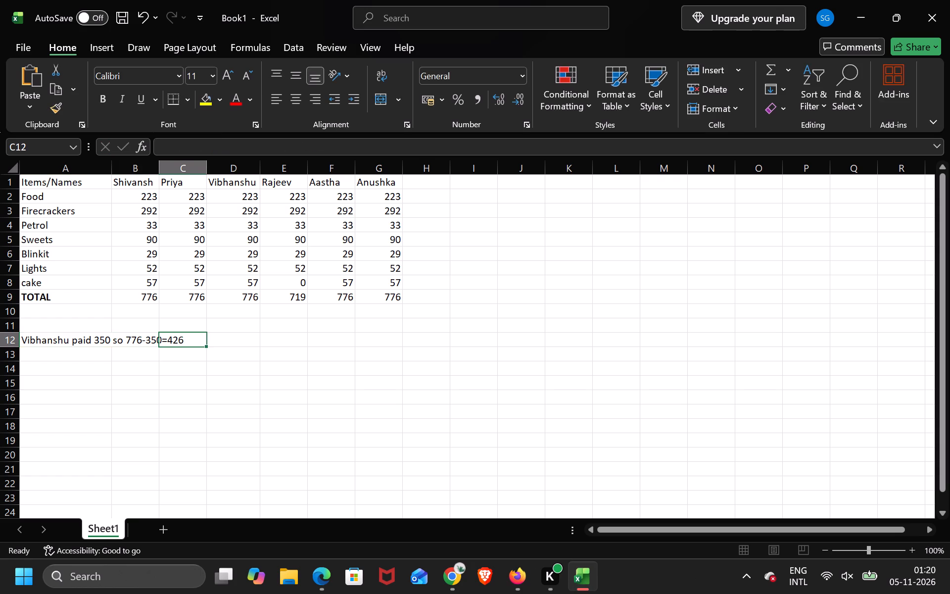
Enter the text "Have to pay" in D10, below Vibhanshu's total.
left_click(234, 310)
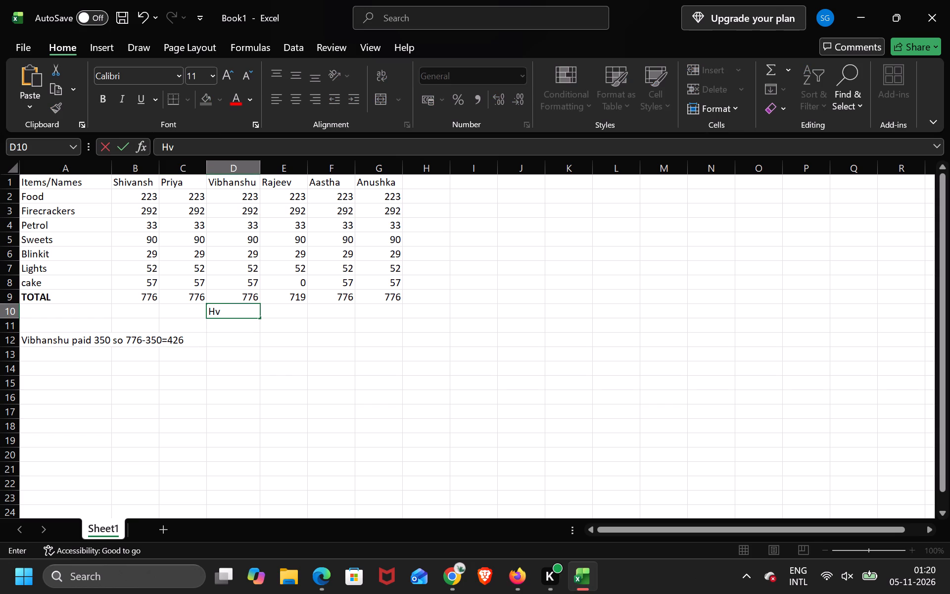
key("BackSpace")
type("avn")
key("BackSpace")
type("e to pay")
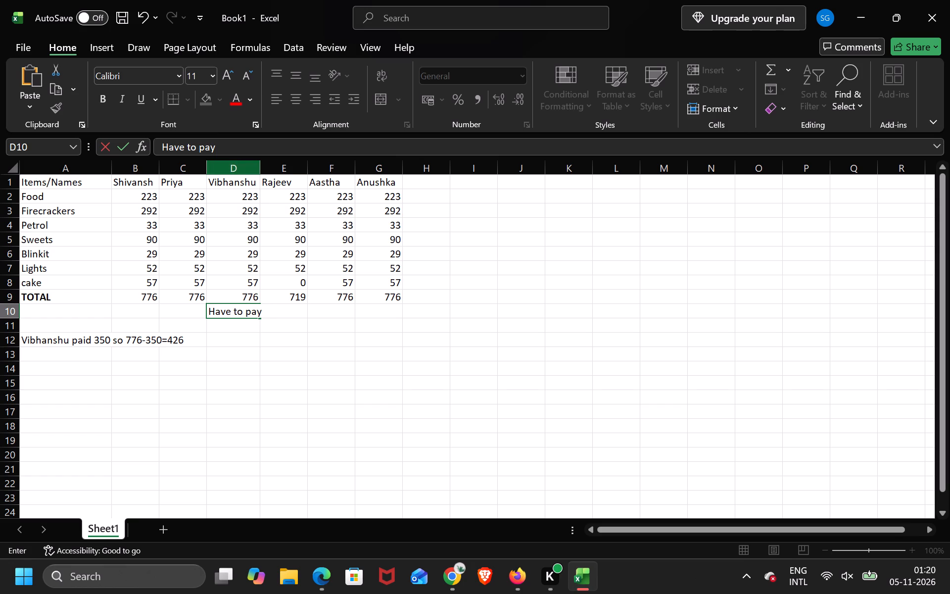
Widen column D to nearly double its width so the text in D10 fits inside the cell.
left_click(251, 172)
left_click_drag(259, 166, 289, 173)
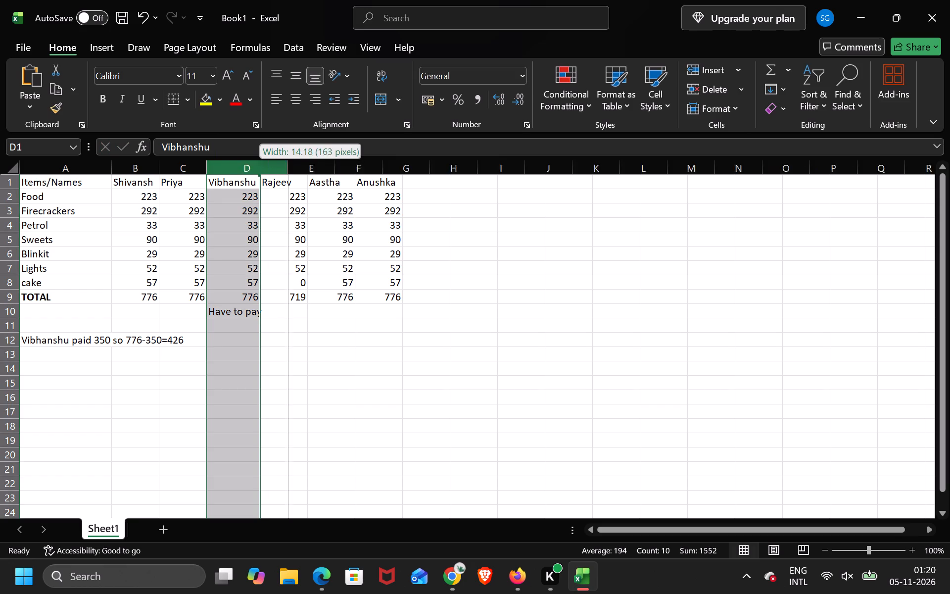
left_click_drag(289, 173, 305, 174)
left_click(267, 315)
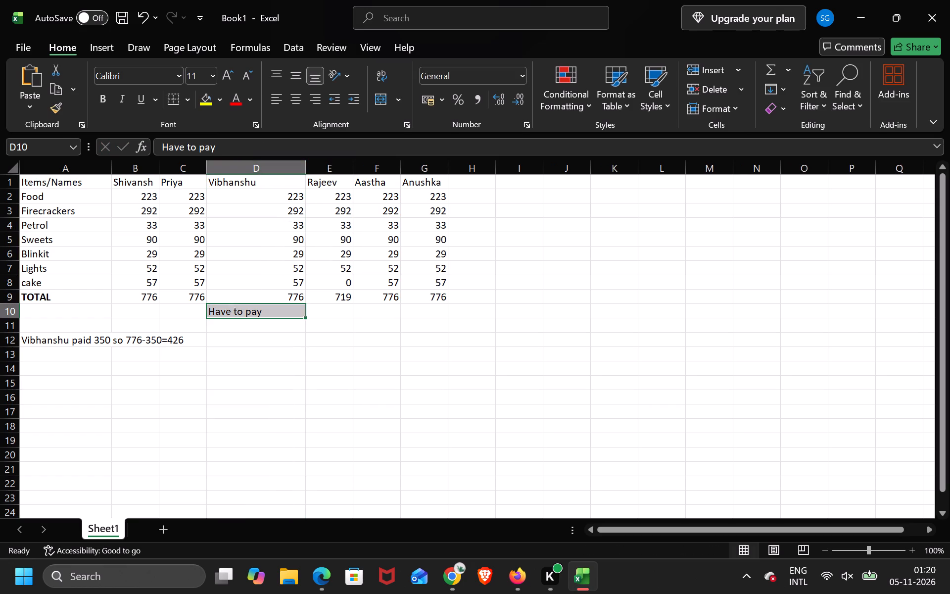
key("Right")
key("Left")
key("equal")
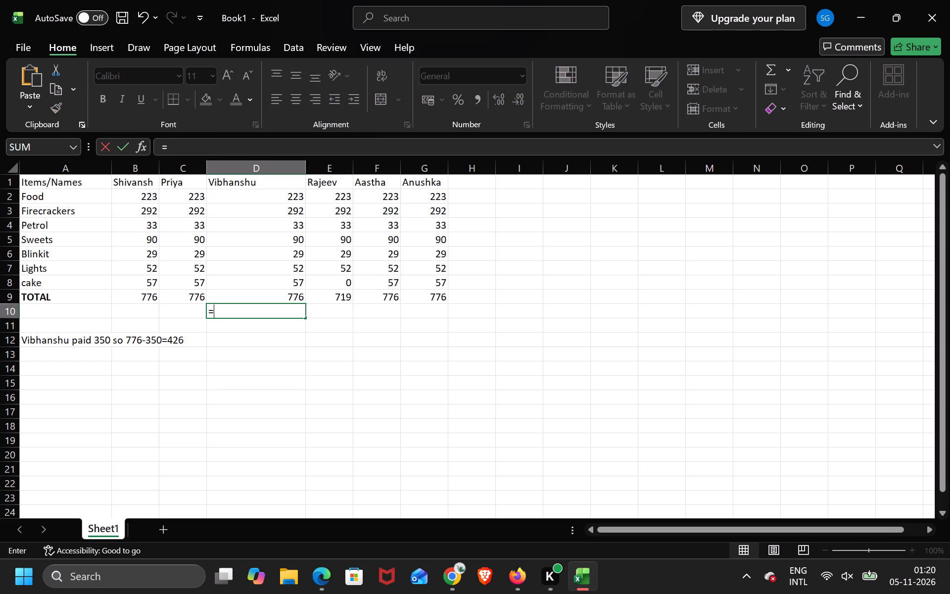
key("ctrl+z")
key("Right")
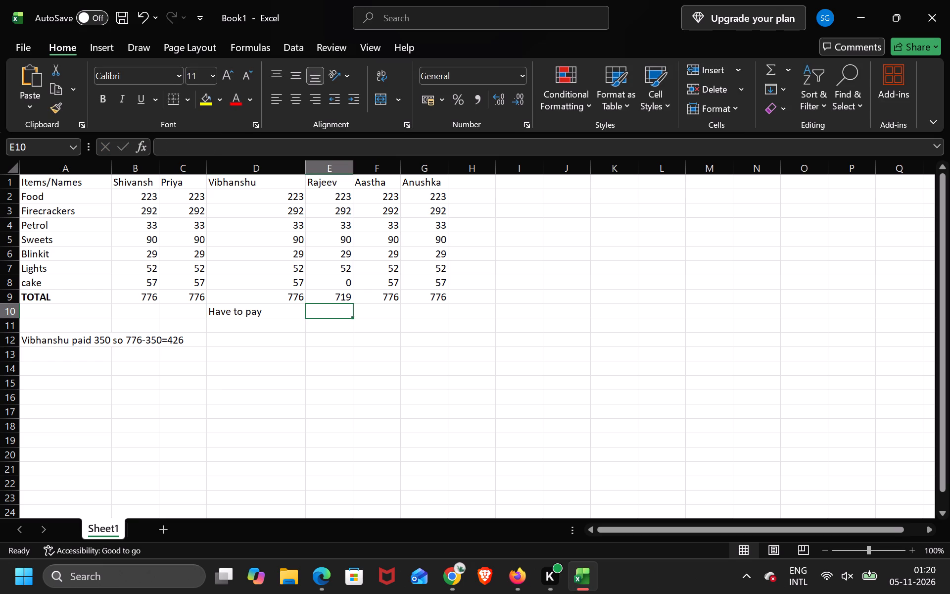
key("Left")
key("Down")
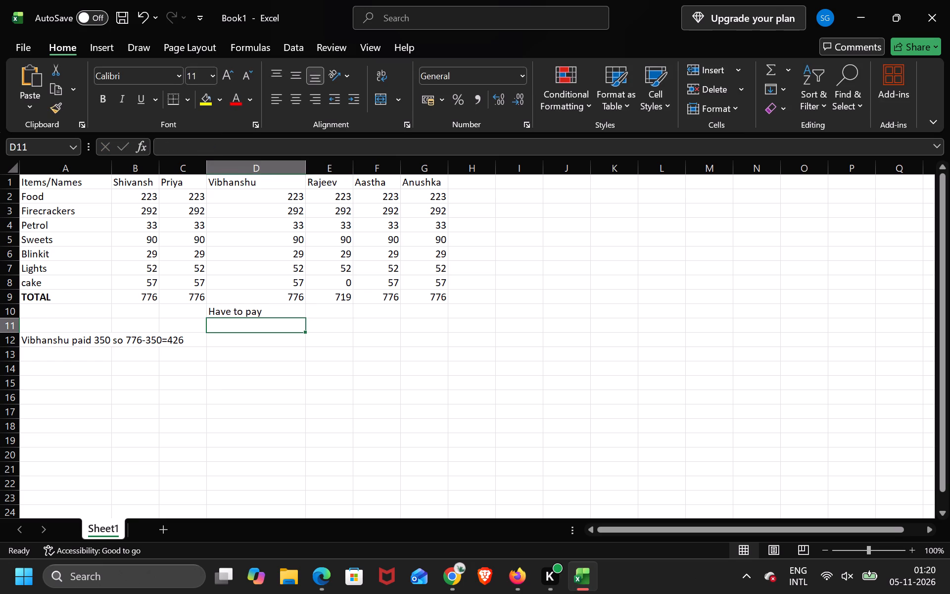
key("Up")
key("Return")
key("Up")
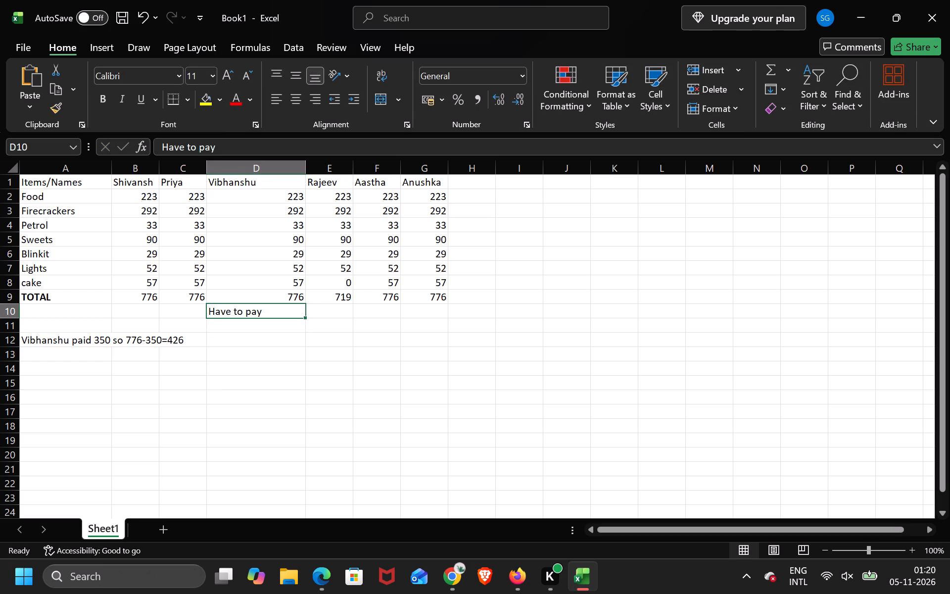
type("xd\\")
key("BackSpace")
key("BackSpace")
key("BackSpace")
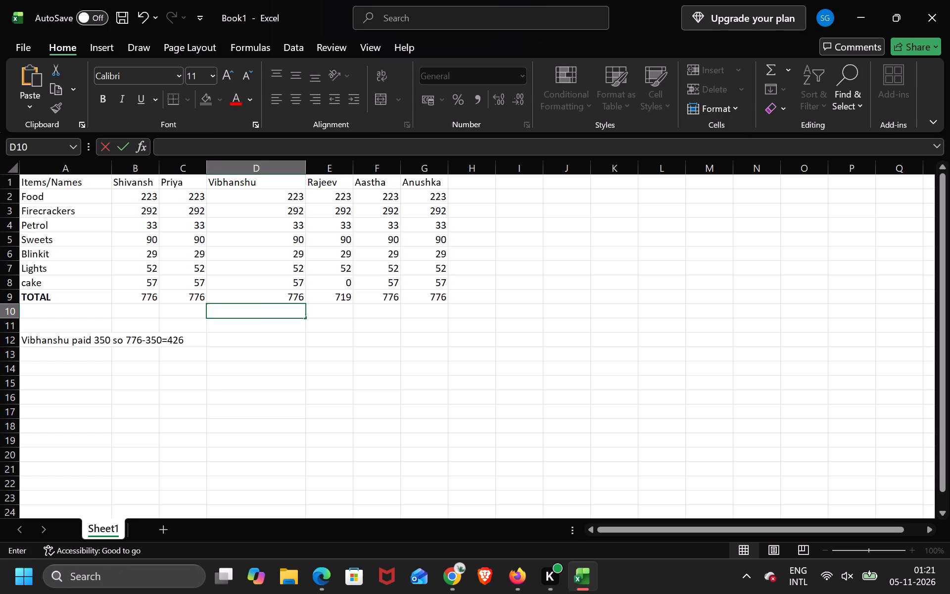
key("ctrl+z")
Add the amount 426 to the text in D10 so it reads "Have to pay 426".
left_click(264, 307)
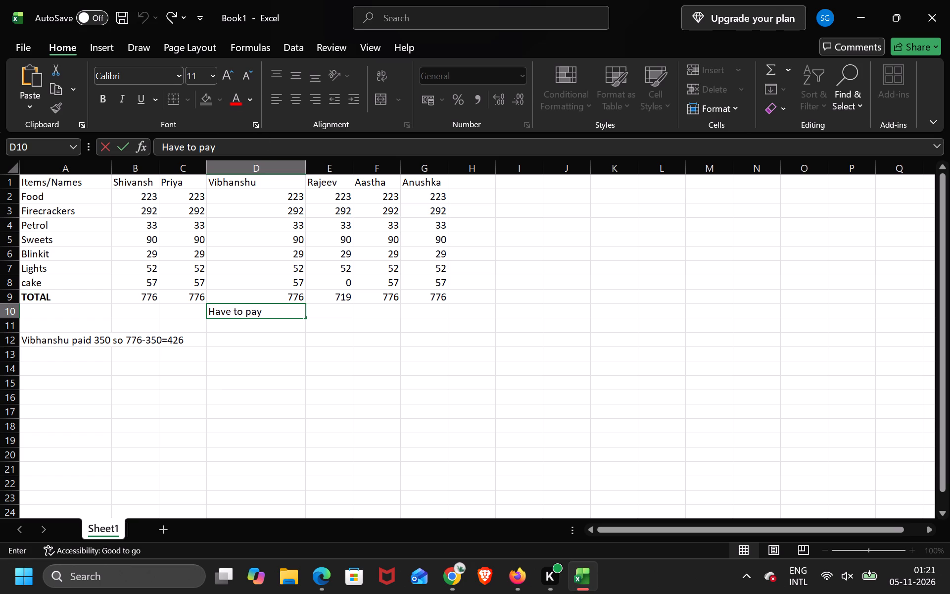
key("space")
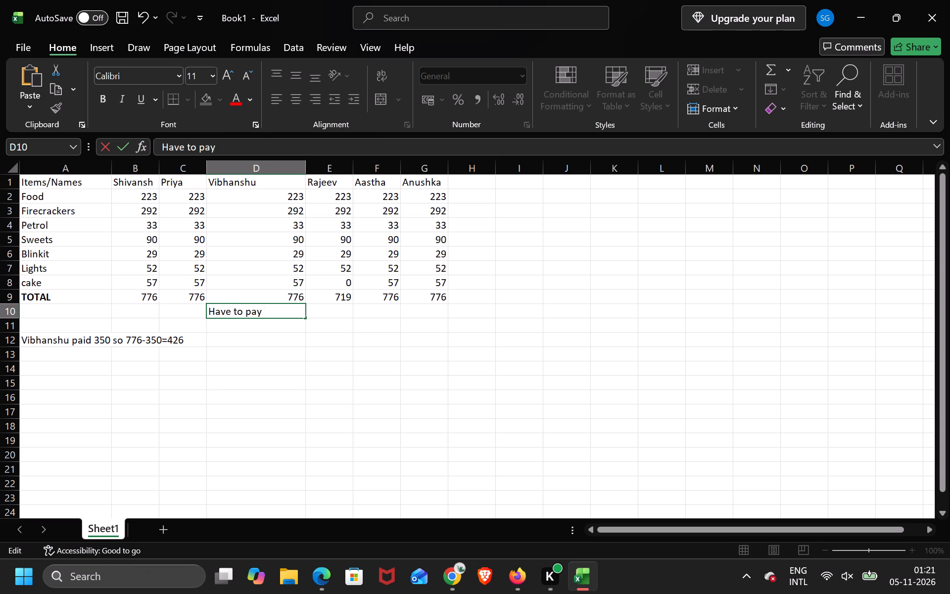
key("4")
type("26")
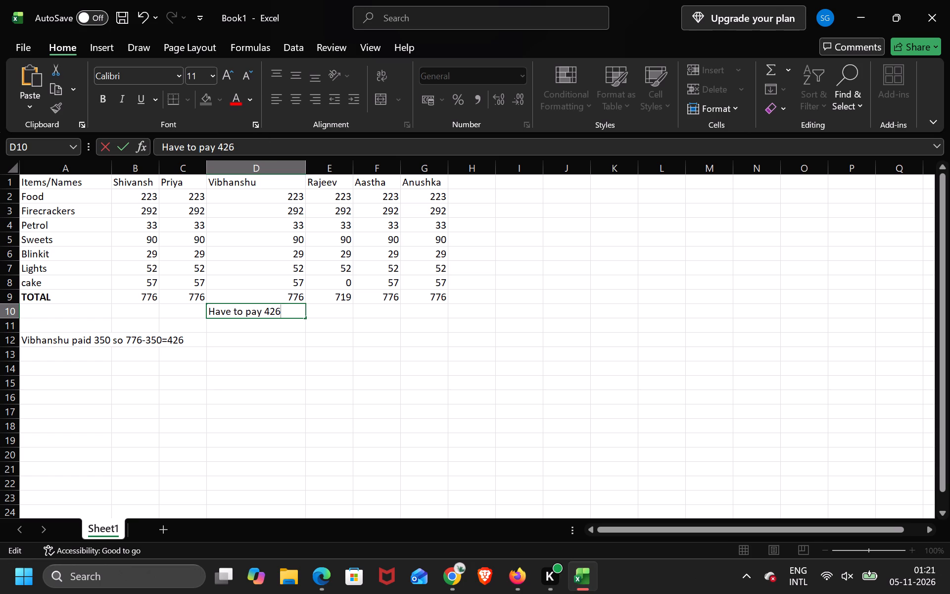
left_click(265, 307)
Enter the payment note "Priya pais 460 so 776-460=316" in cell A13, below Vibhanshu's note.
left_click(46, 363)
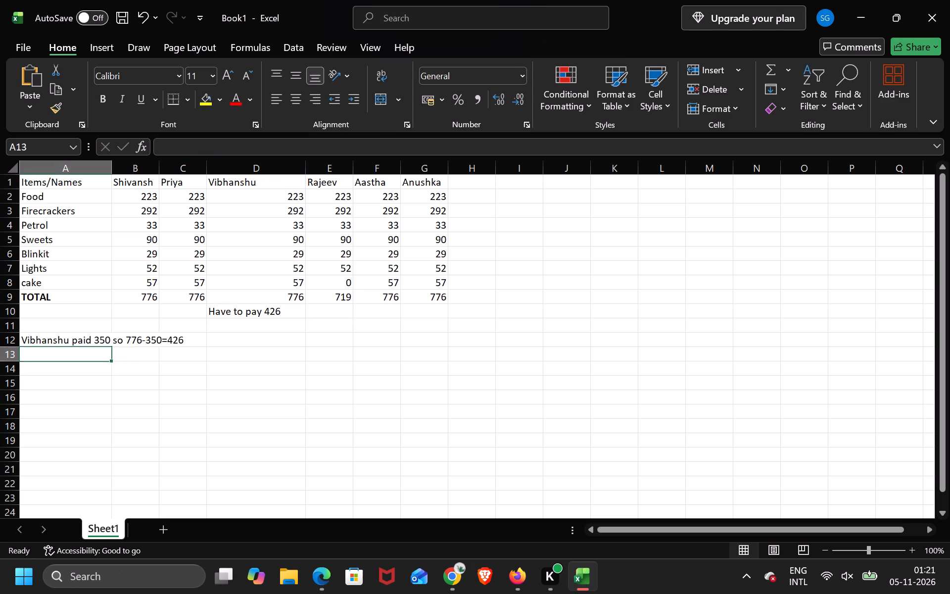
type("riya pais")
key("space")
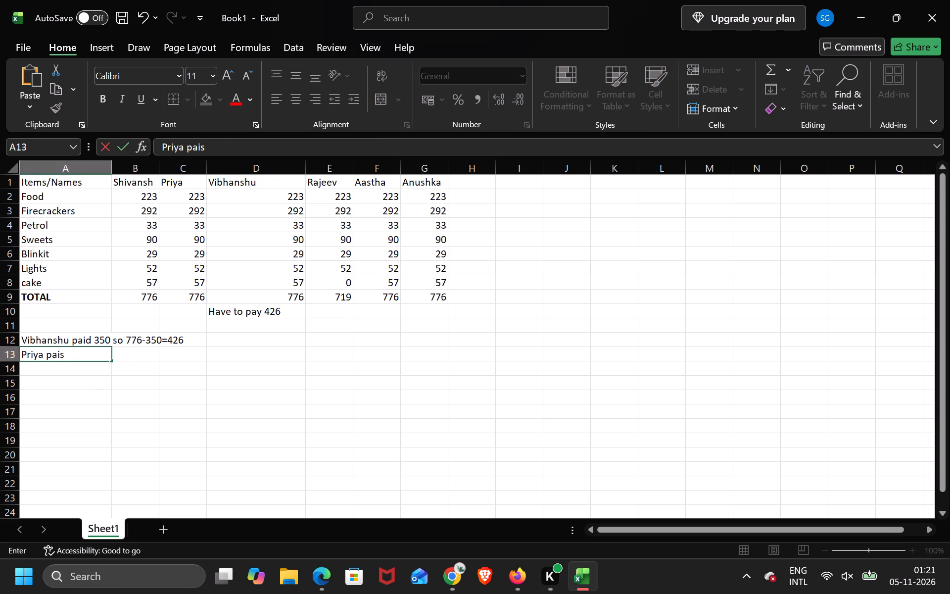
type("460 so 776")
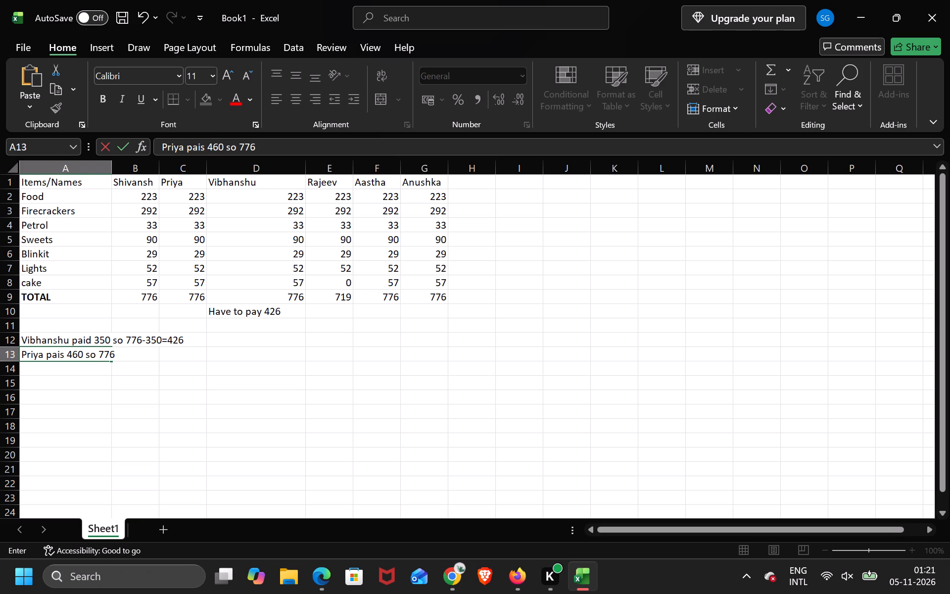
key("minus")
key("4")
key("6")
type("0=")
type("31")
key("6")
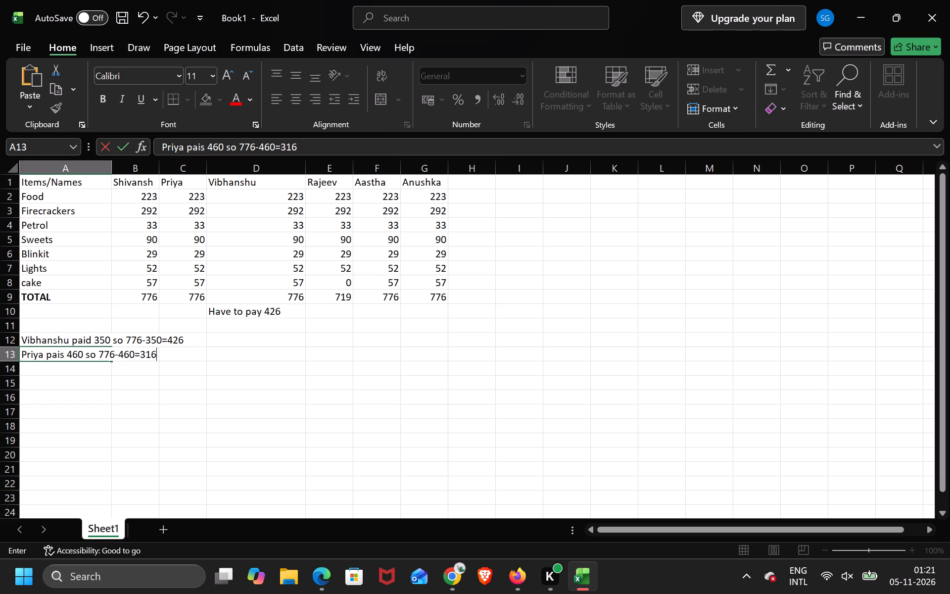
Widen Priya's column C to slightly more than the width of column D.
left_click(198, 167)
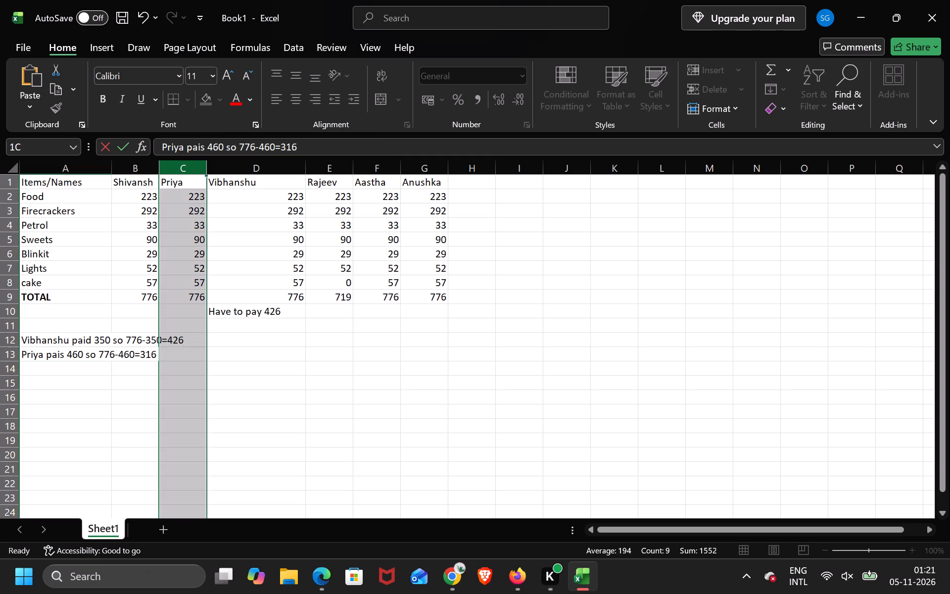
left_click_drag(207, 167, 272, 188)
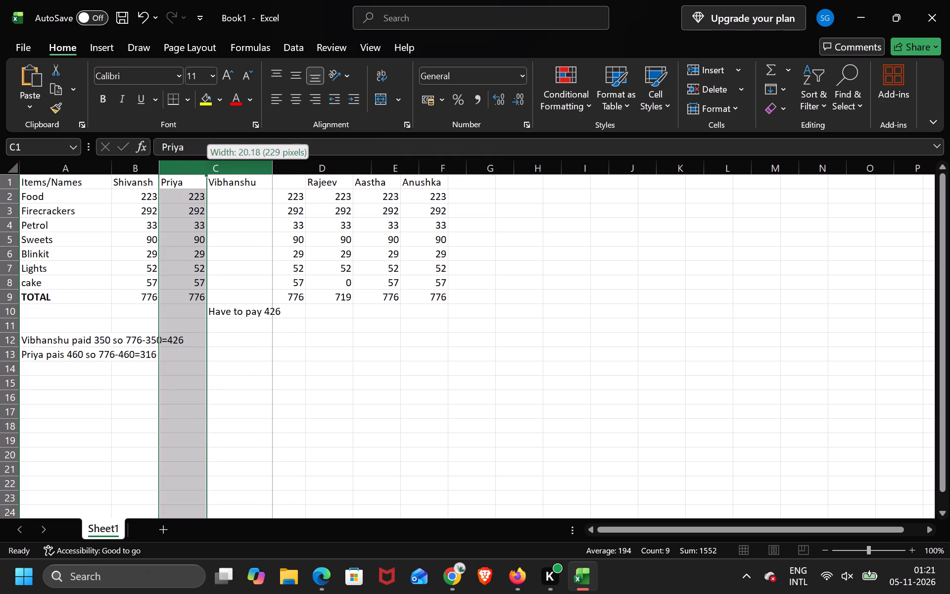
left_click_drag(272, 188, 269, 188)
Enter "Have to pay 316" in C10, below Priya's total.
left_click(219, 309)
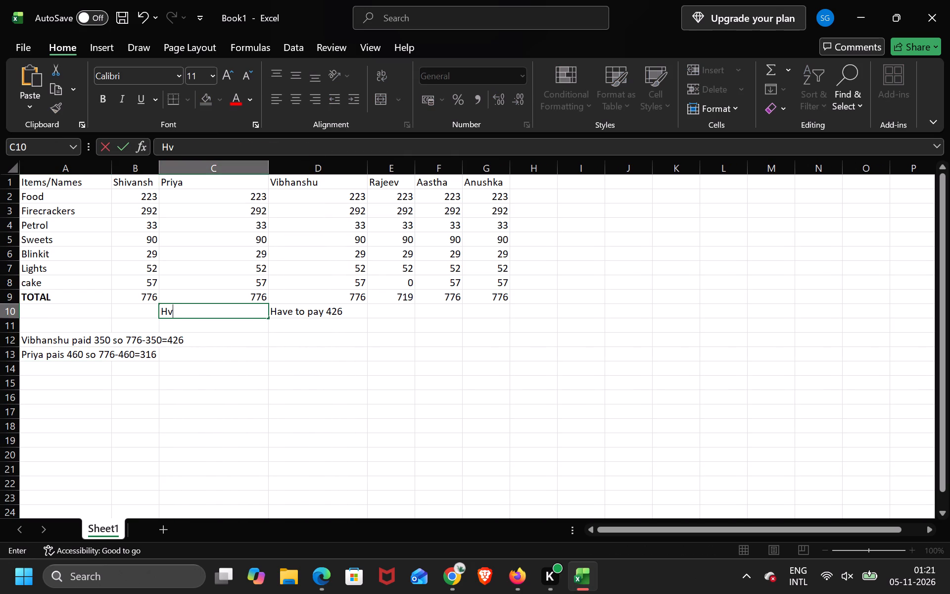
key("BackSpace")
key("BackSpace")
key("BackSpace")
key("BackSpace")
key("BackSpace")
type("ave topay")
key("BackSpace")
key("BackSpace")
key("BackSpace")
key("space")
type("pay")
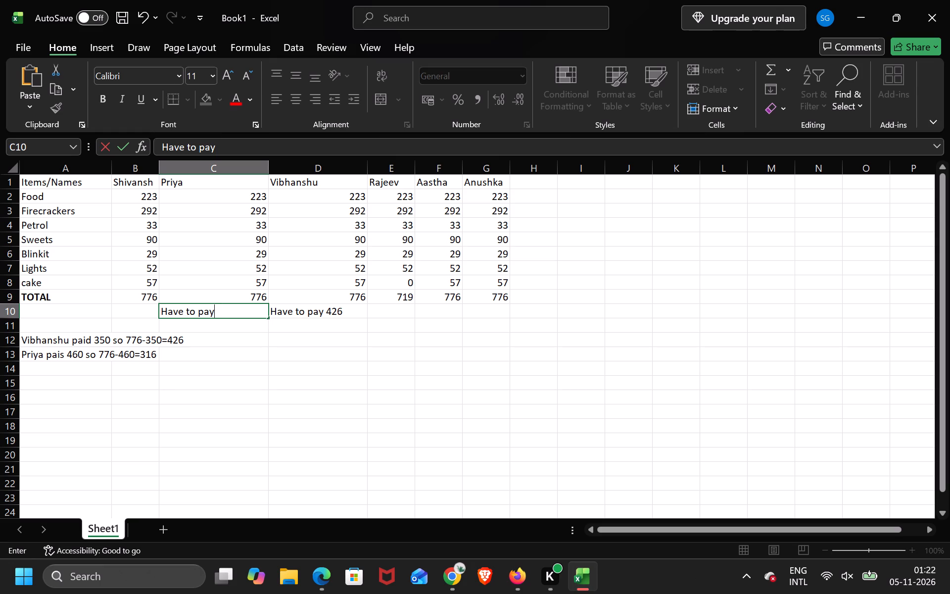
key("space")
type("31")
key("6")
Widen Shivansh's column B to slightly more than the width of Priya's column C.
key("Down")
key("Left")
key("Left")
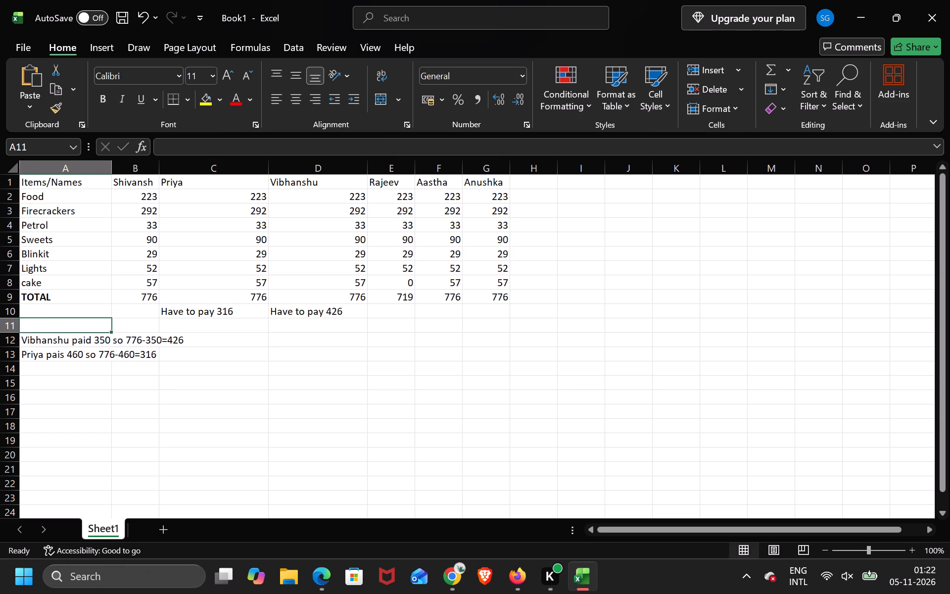
key("Up")
left_click(142, 165)
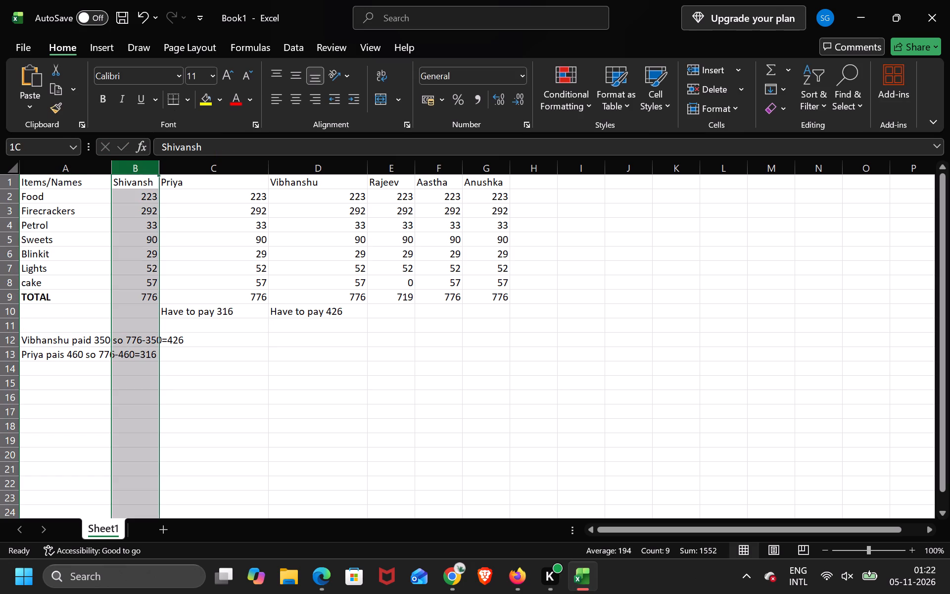
left_click_drag(160, 167, 215, 168)
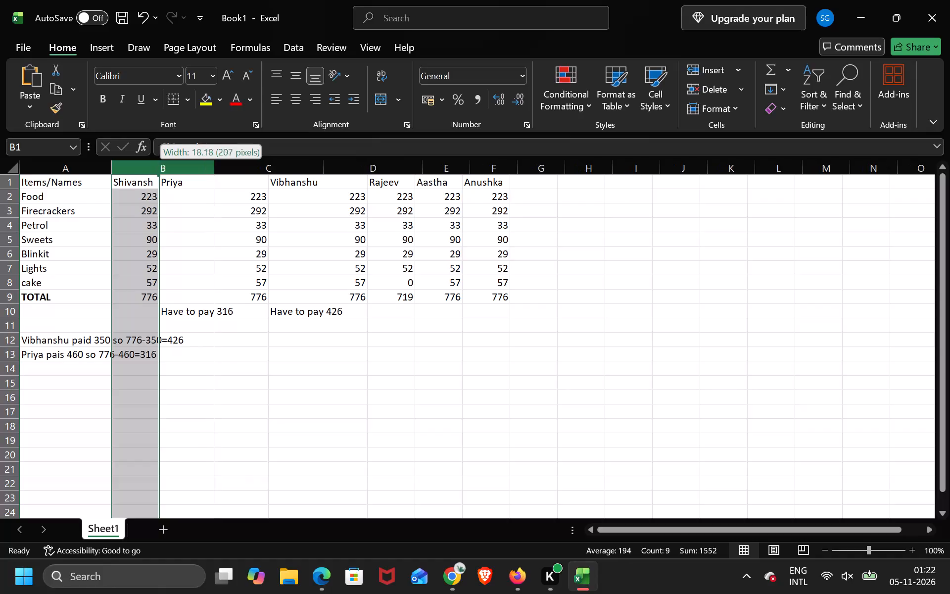
left_click_drag(215, 168, 237, 168)
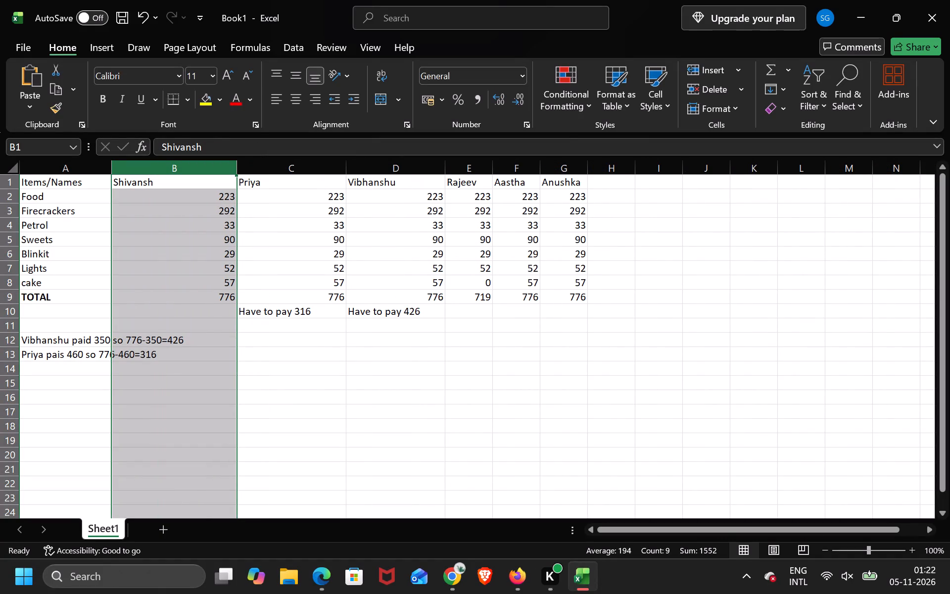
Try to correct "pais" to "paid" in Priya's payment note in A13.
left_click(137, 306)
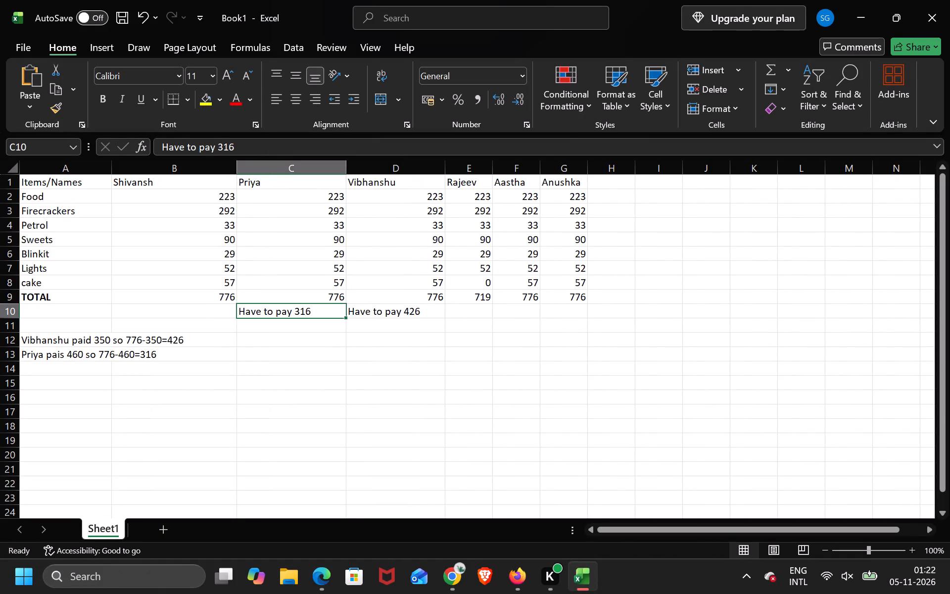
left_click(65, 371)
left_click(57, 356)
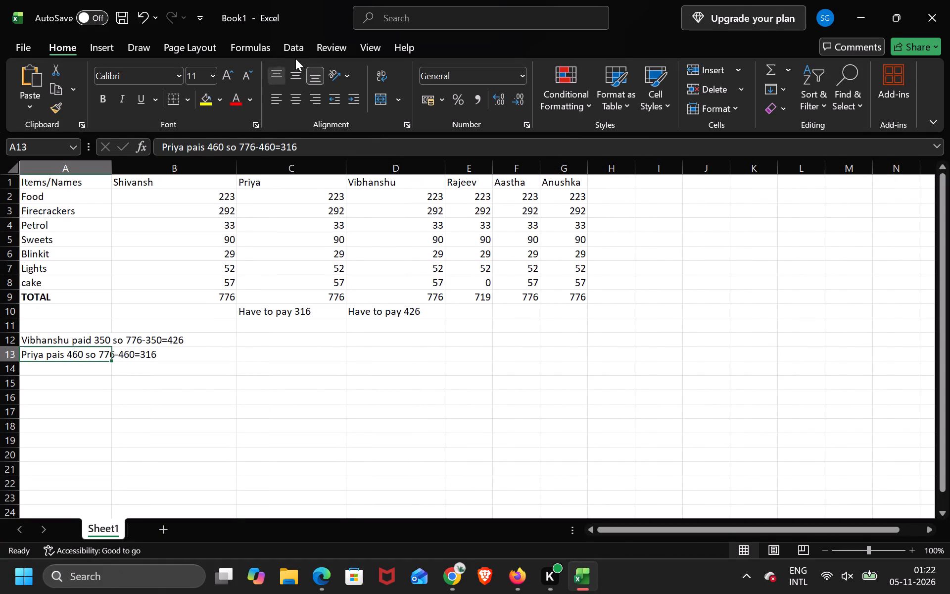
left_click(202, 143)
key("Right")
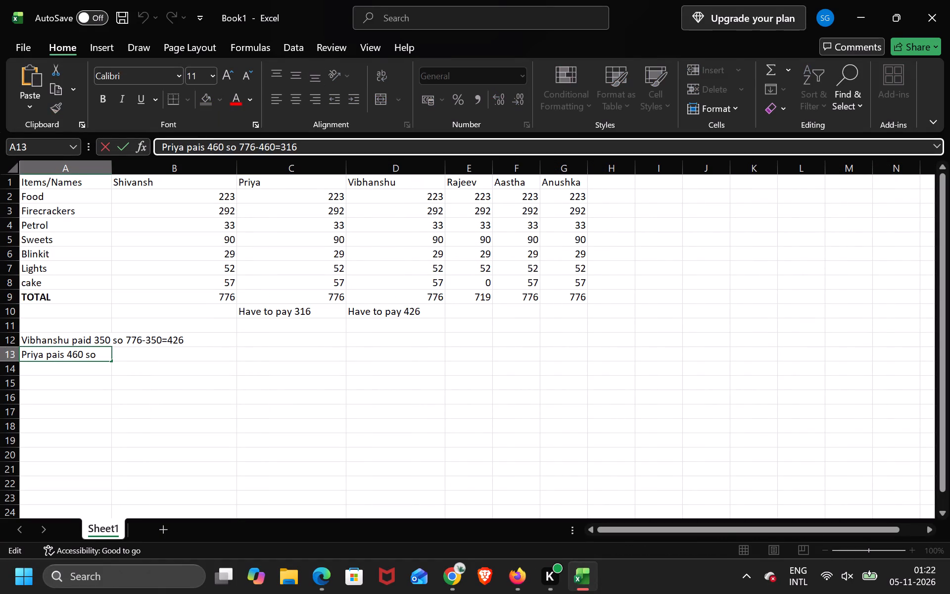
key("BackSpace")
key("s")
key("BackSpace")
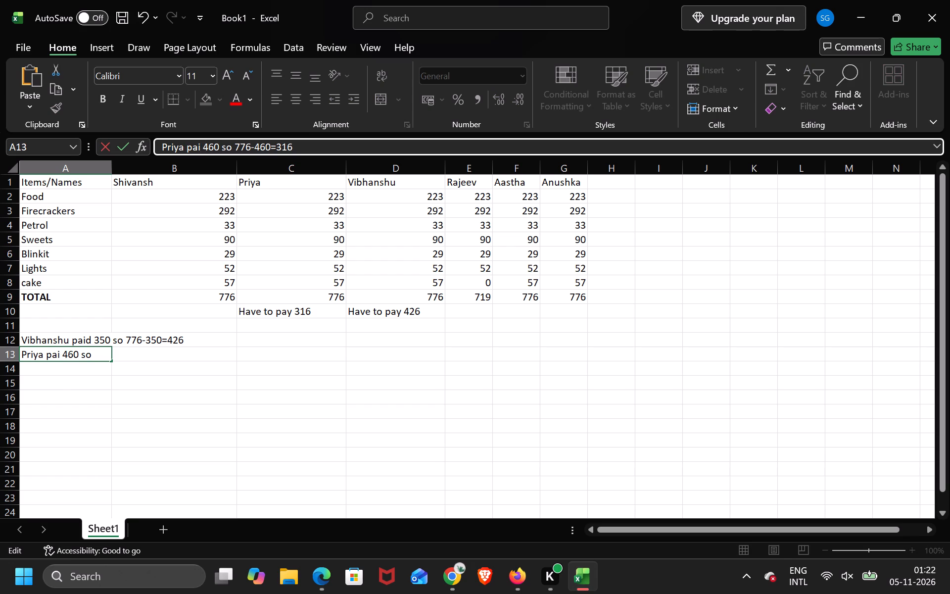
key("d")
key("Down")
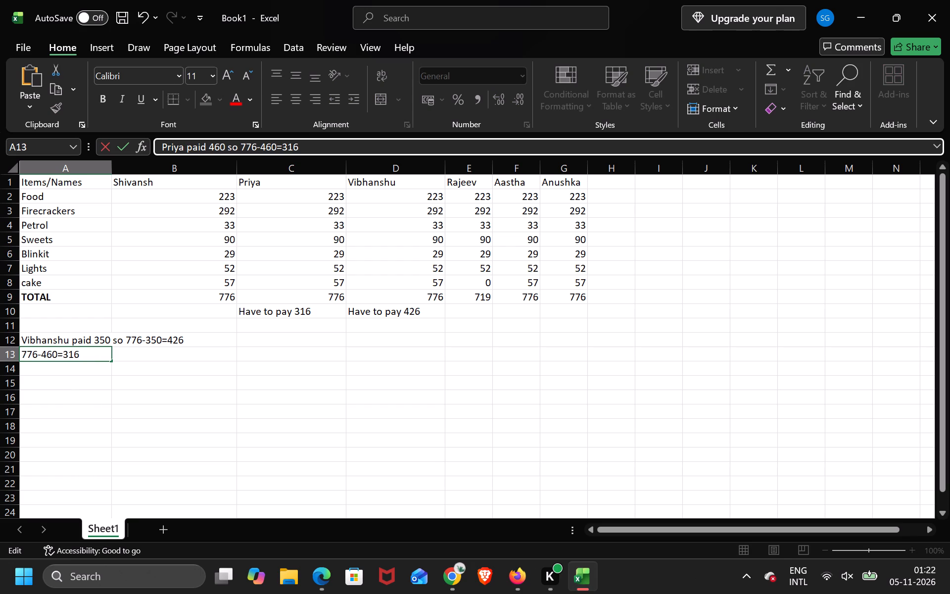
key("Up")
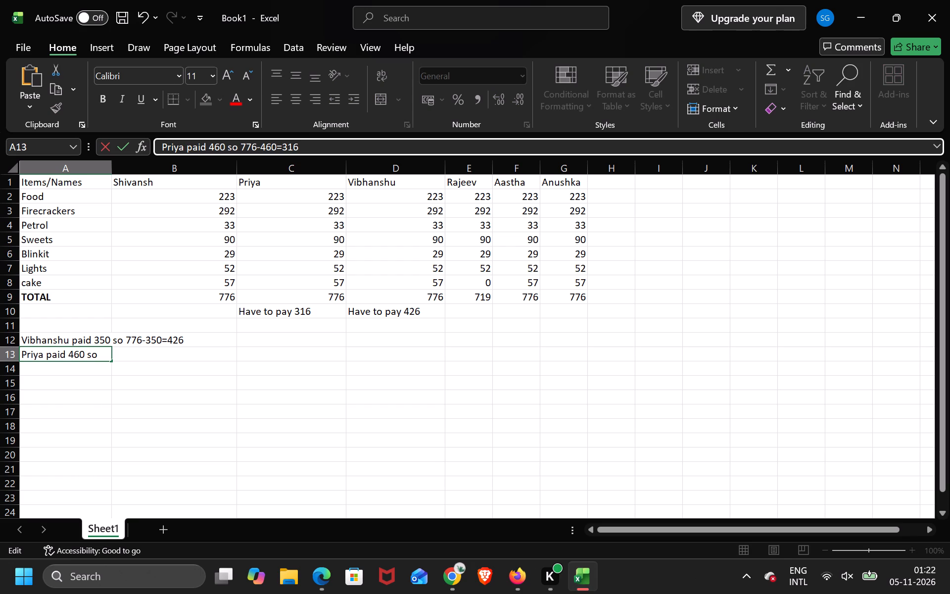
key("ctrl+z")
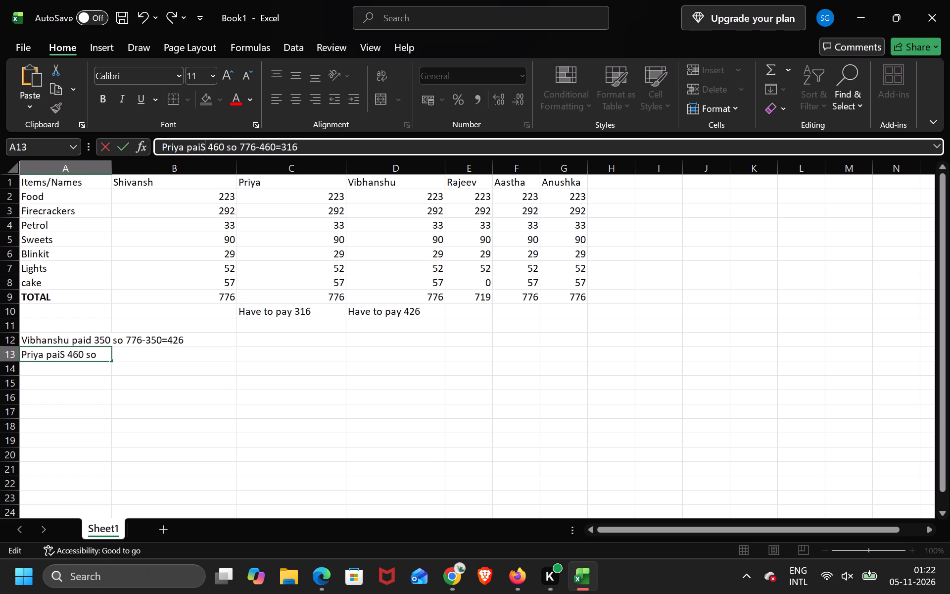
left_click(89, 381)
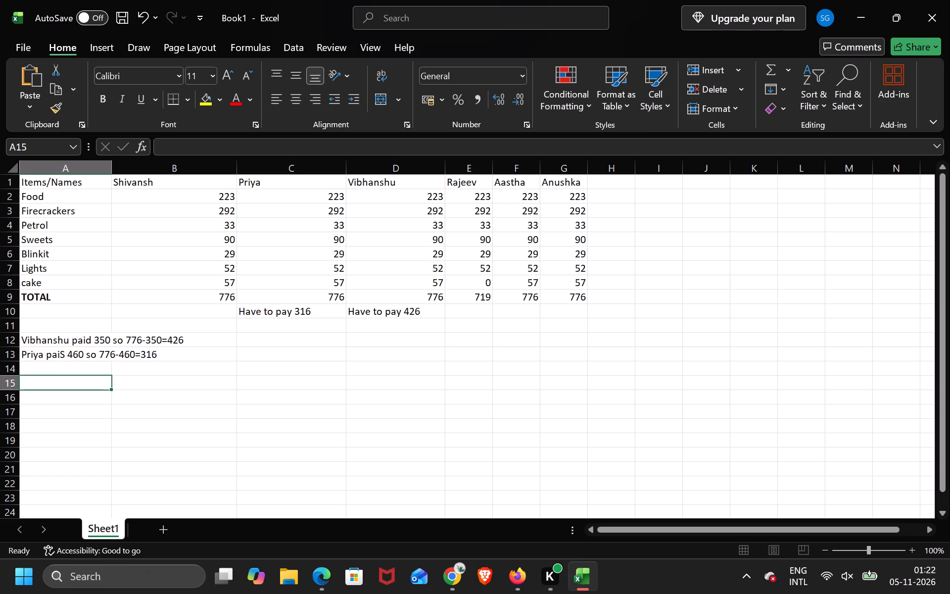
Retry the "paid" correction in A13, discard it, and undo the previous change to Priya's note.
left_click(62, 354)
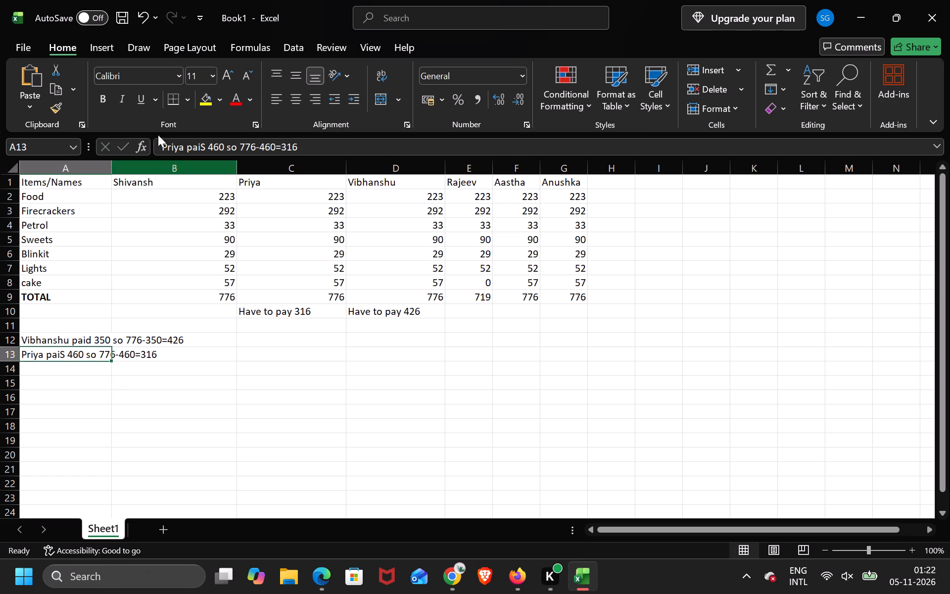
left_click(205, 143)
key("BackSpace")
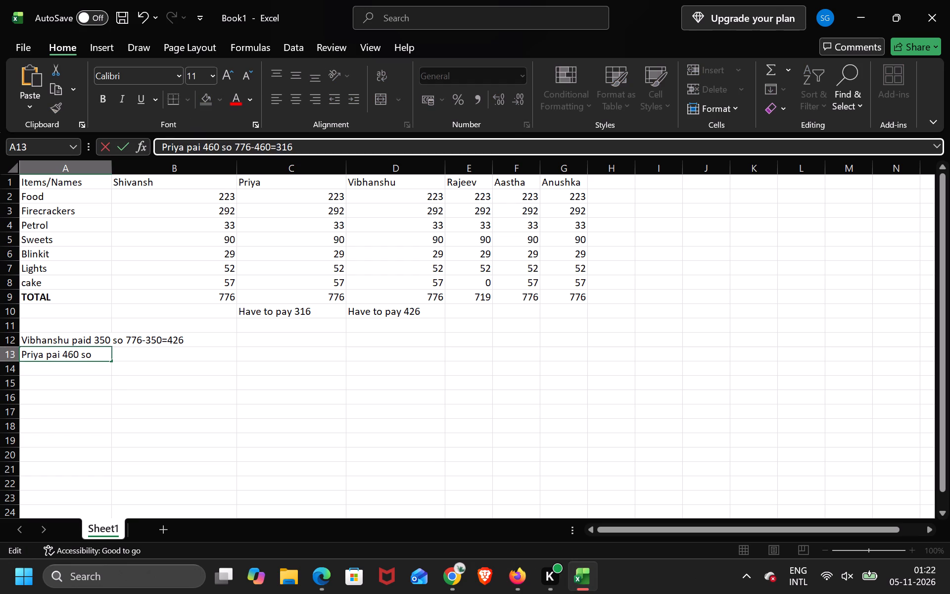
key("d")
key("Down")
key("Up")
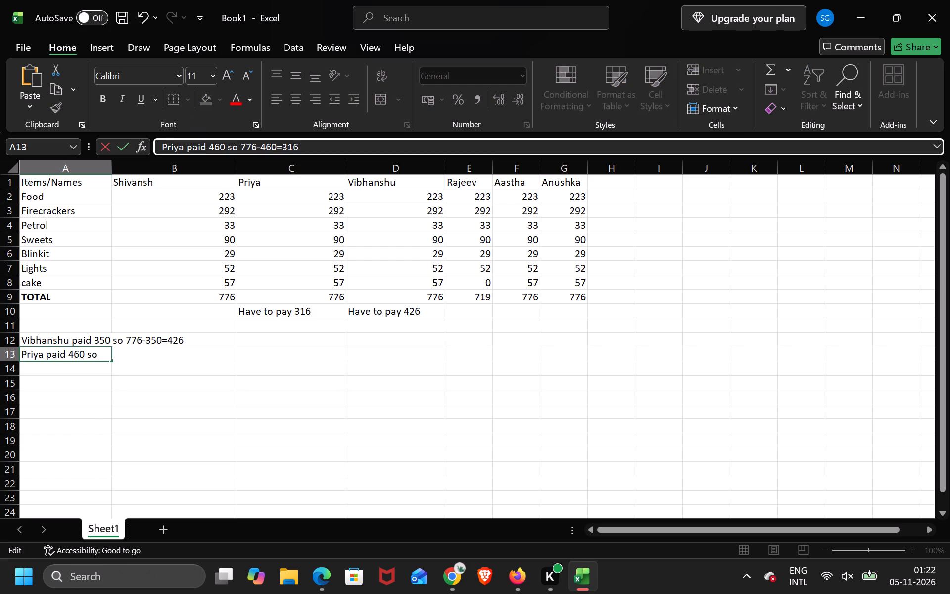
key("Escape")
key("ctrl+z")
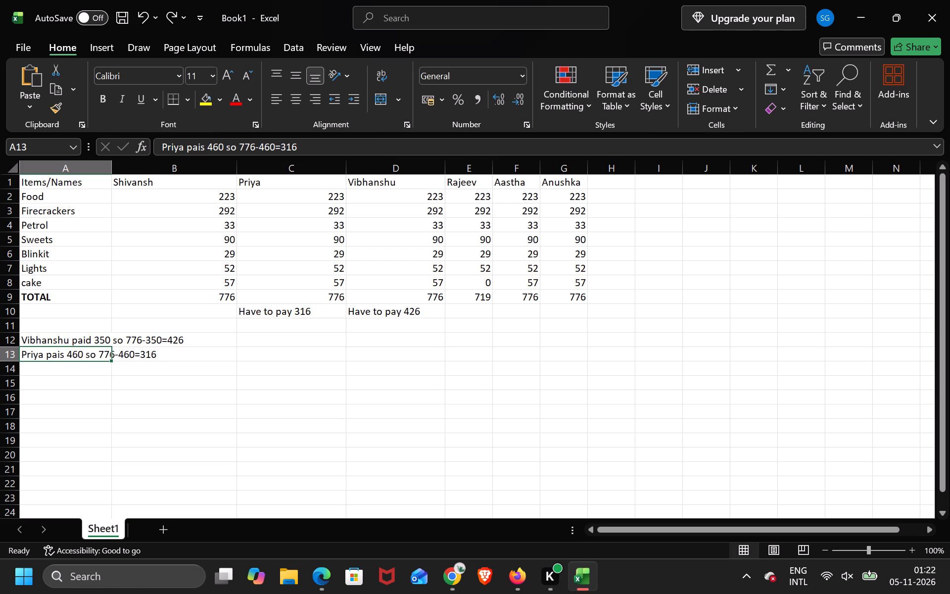
Correct "pais" to "paid" in Priya's payment note in A13.
left_click(205, 143)
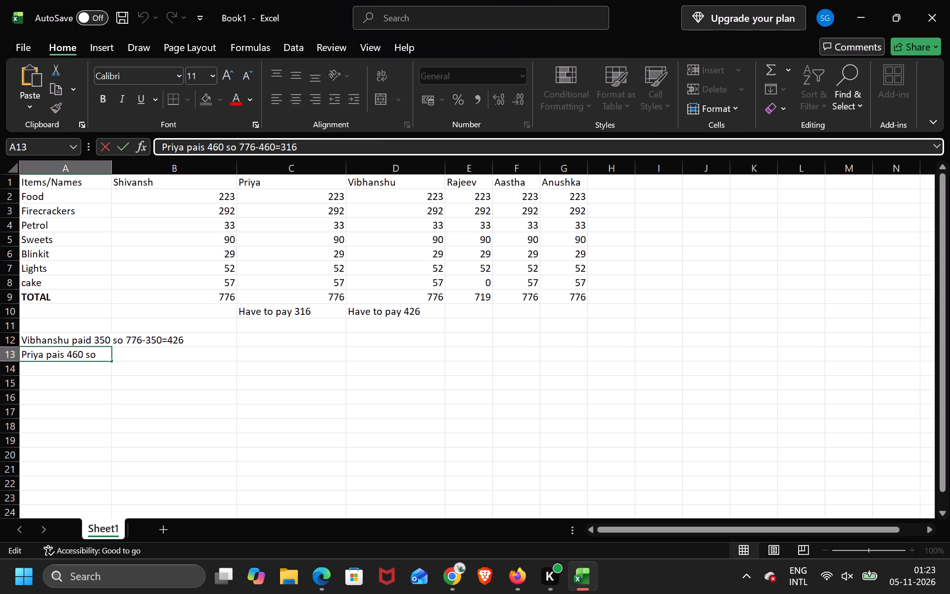
key("BackSpace")
key("d")
key("Return")
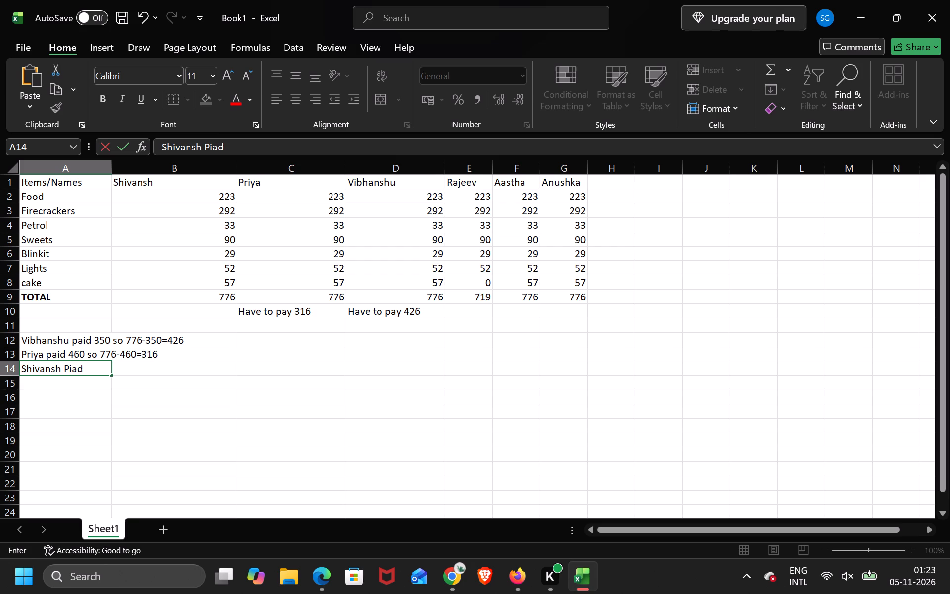
Enter the payment note "Shivansh paid 310 so 776-310=466" in cell A14, below Priya's note.
key("BackSpace")
key("BackSpace")
key("BackSpace")
key("BackSpace")
key("BackSpace")
type("pais")
key("BackSpace")
type("d 2")
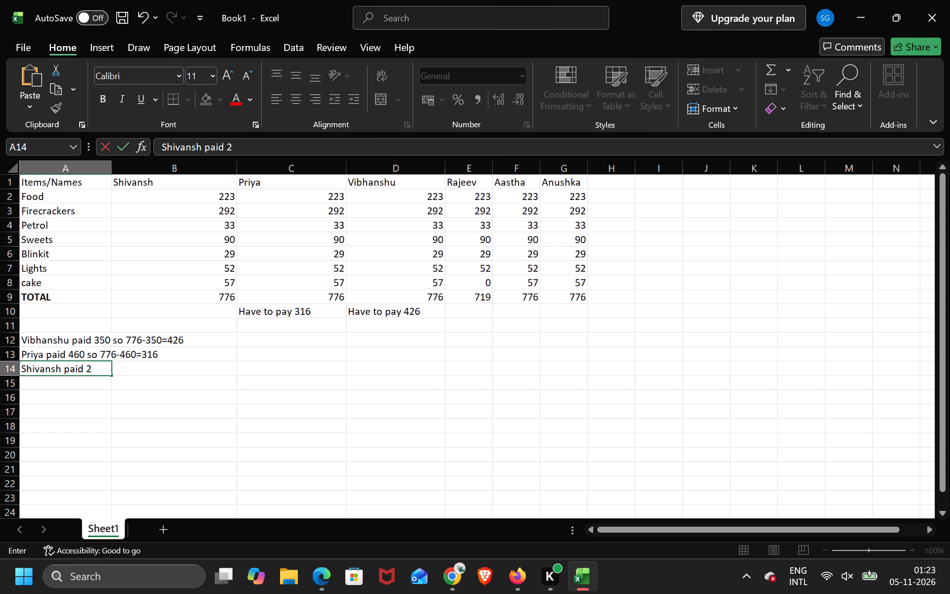
key("BackSpace")
type("310")
key("space")
type("so 776-310")
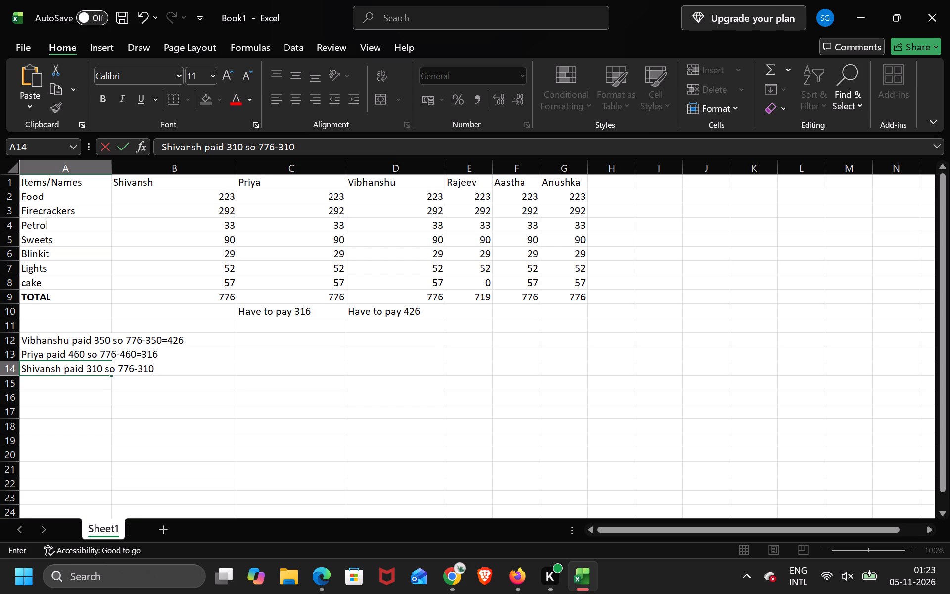
key("equal")
type("466")
key("Return")
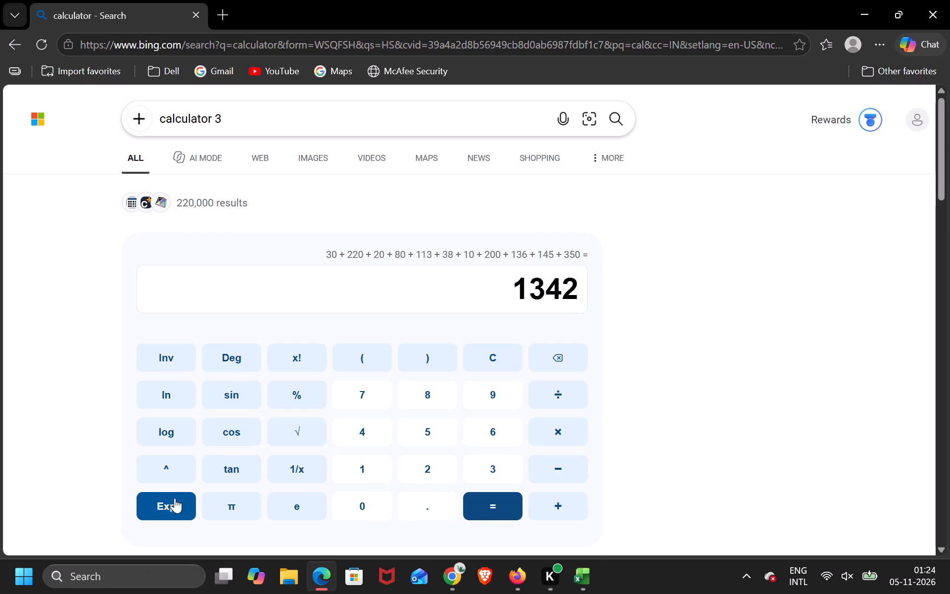
Clear the online calculator and compute 30+1750+220+20+80+113+38+10+200+200+540+136+145.
left_click(509, 348)
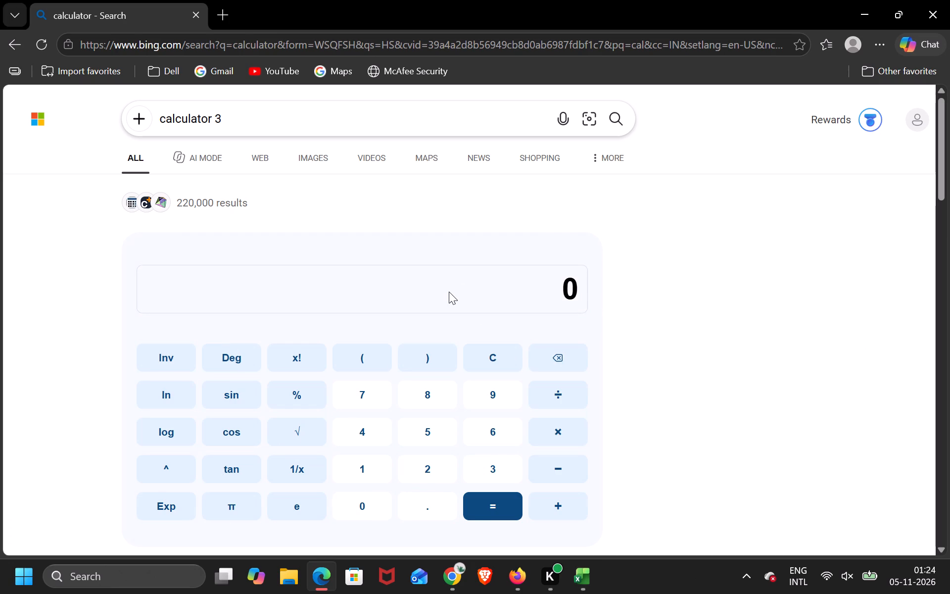
key("3")
type("0+")
left_click(754, 324)
left_click(563, 282)
key("3")
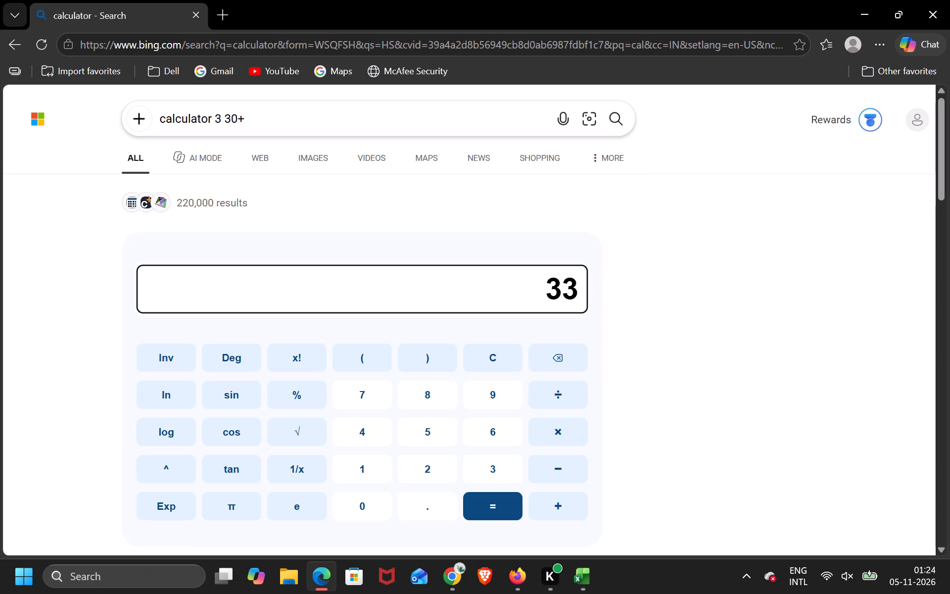
key("BackSpace")
key("0")
key("shift+plus")
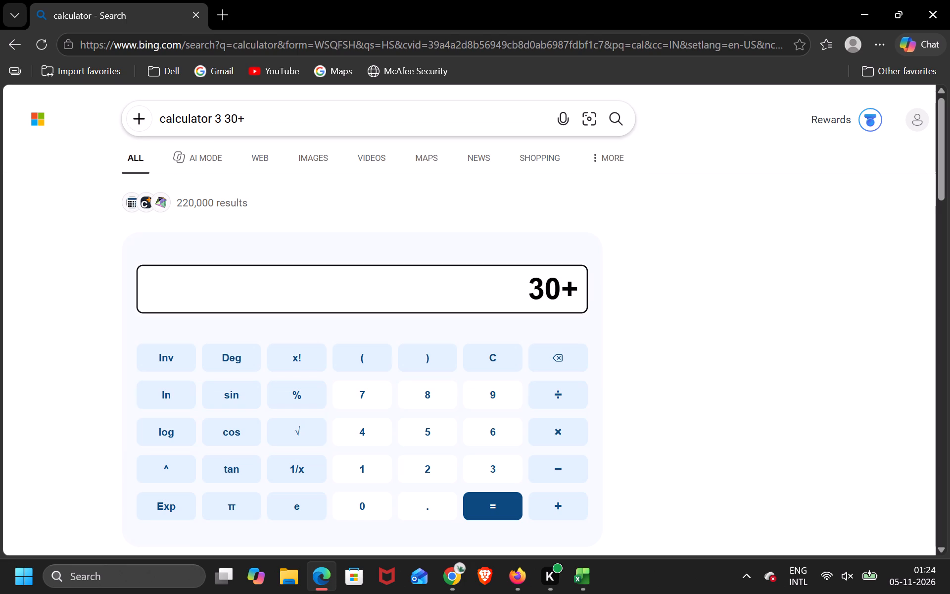
key("1")
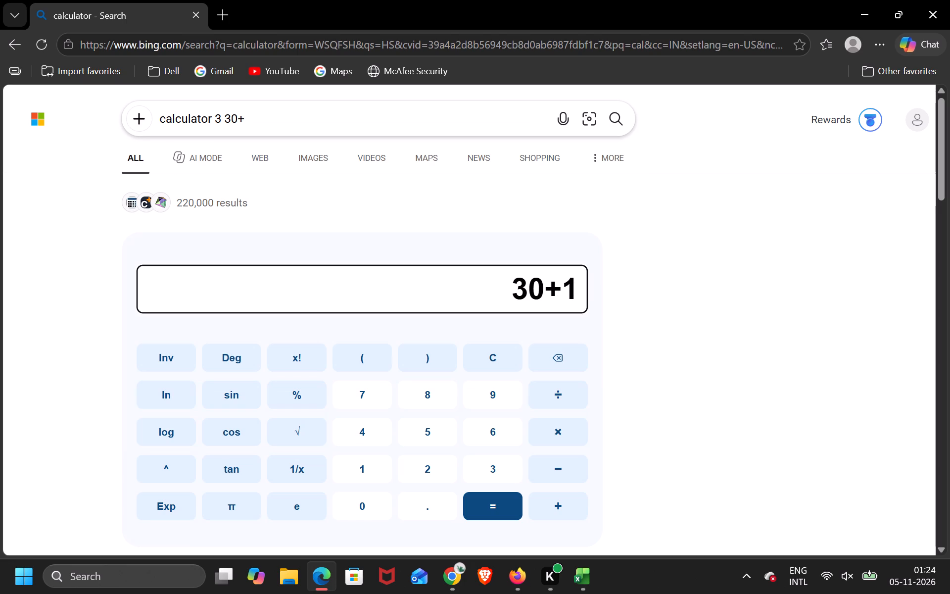
type("750+")
type("22")
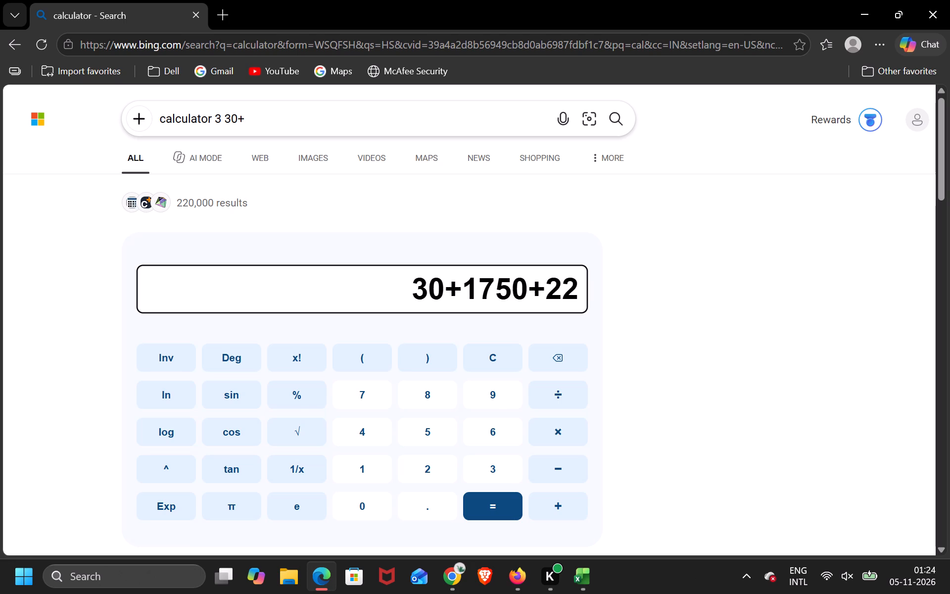
type("0+")
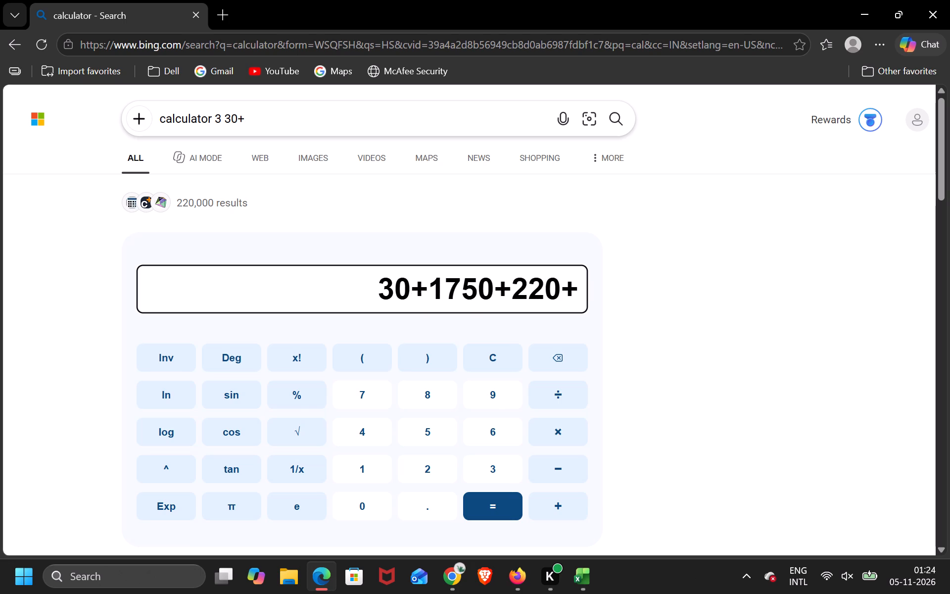
type("20+")
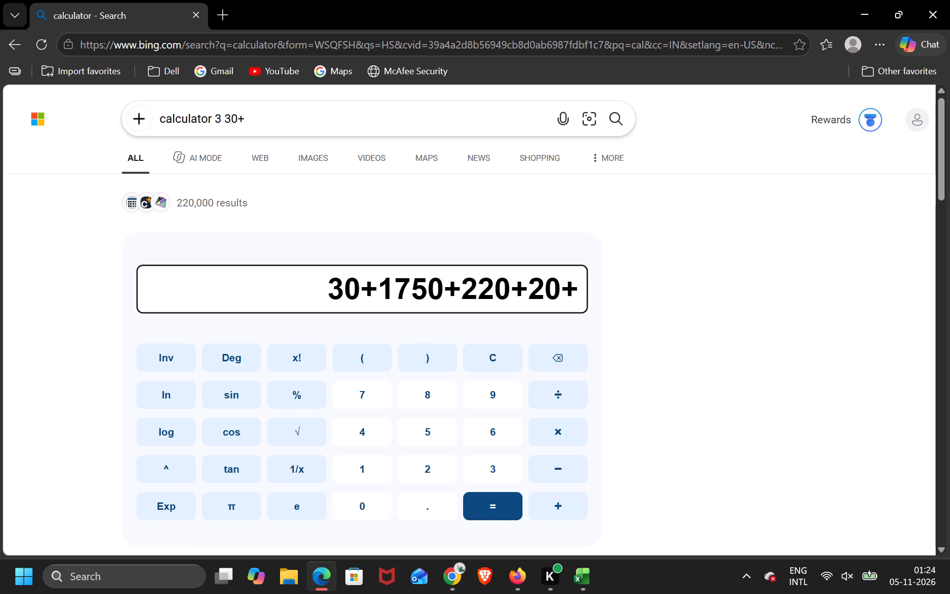
type("80+")
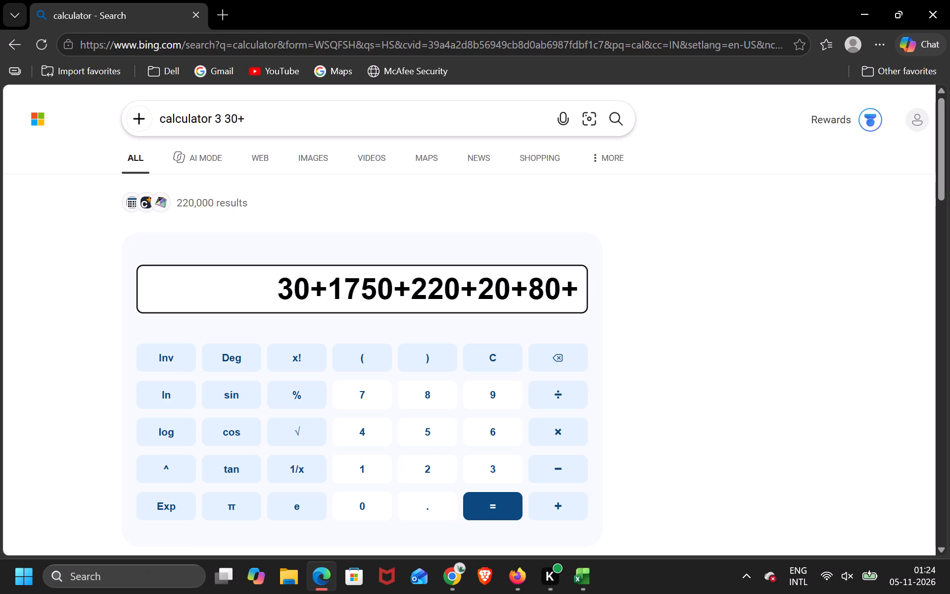
type("113")
key("shift+plus")
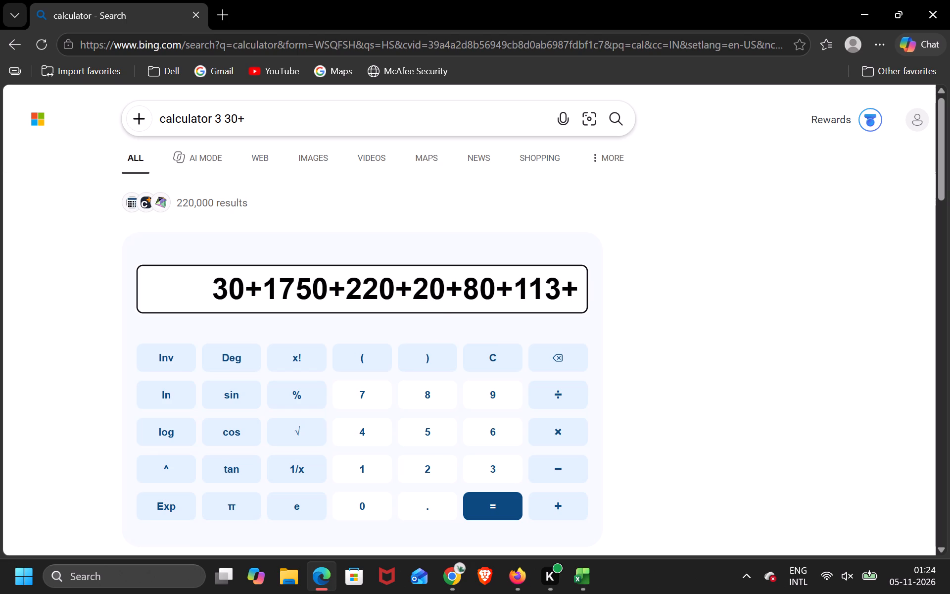
type("38")
key("shift+plus")
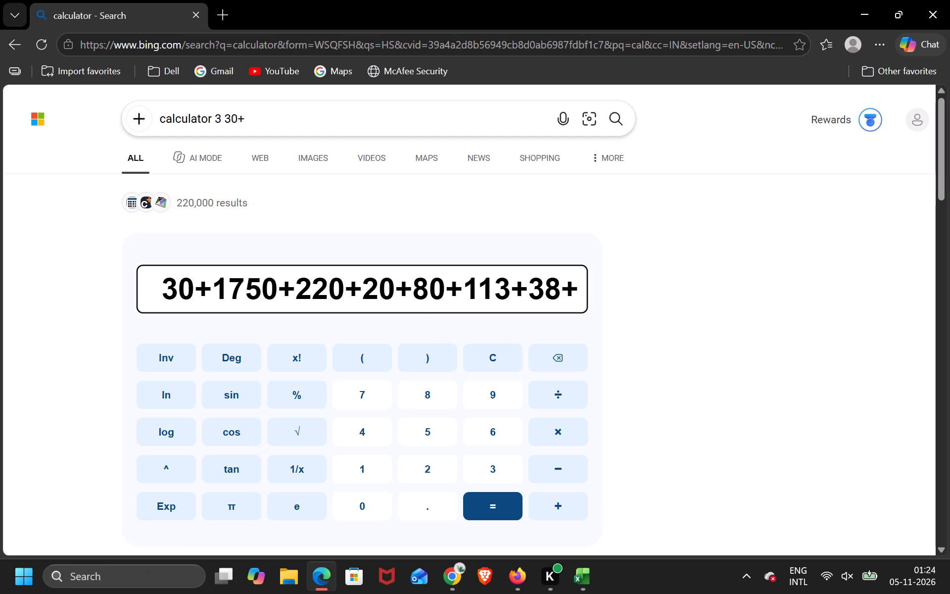
type("10+")
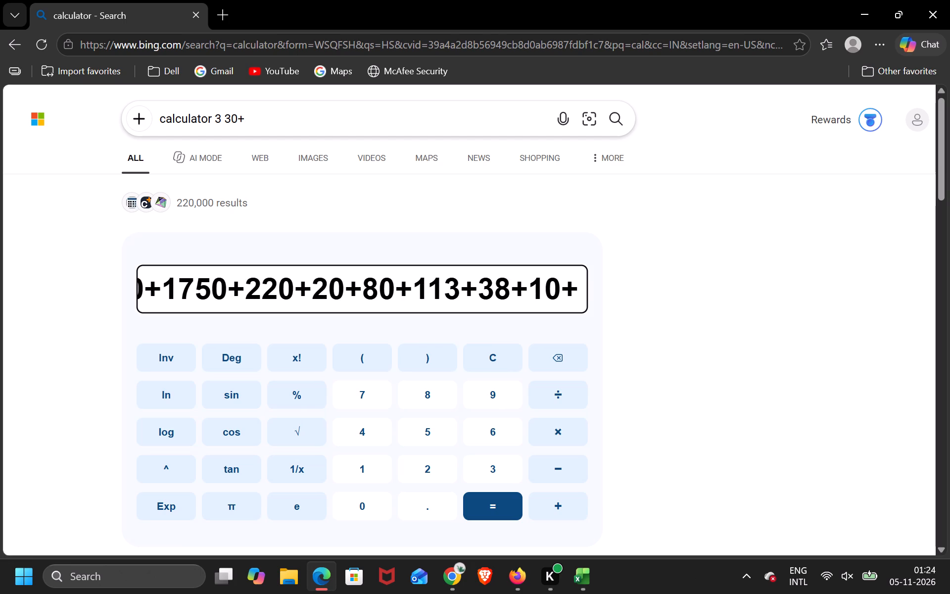
type("200+")
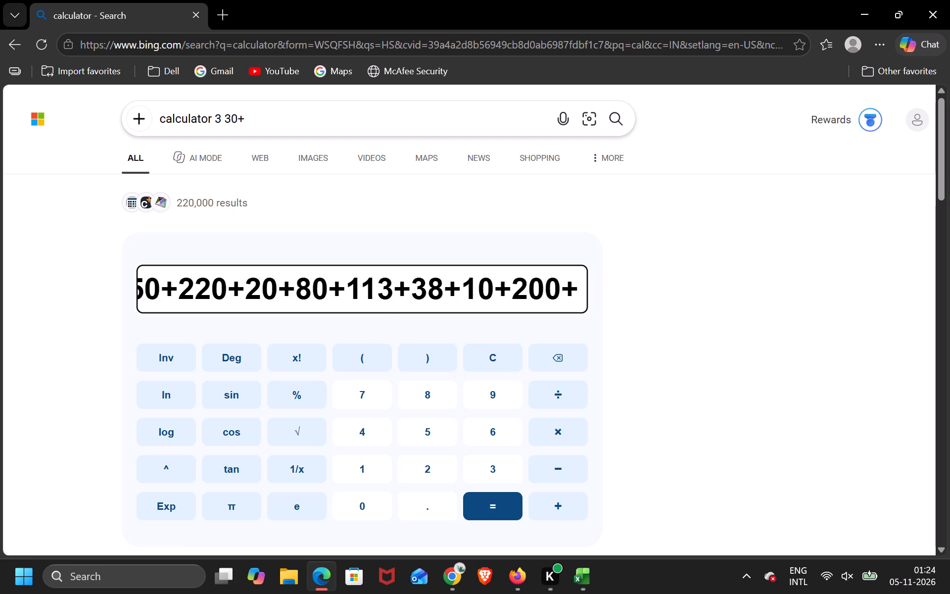
key("2")
type("00")
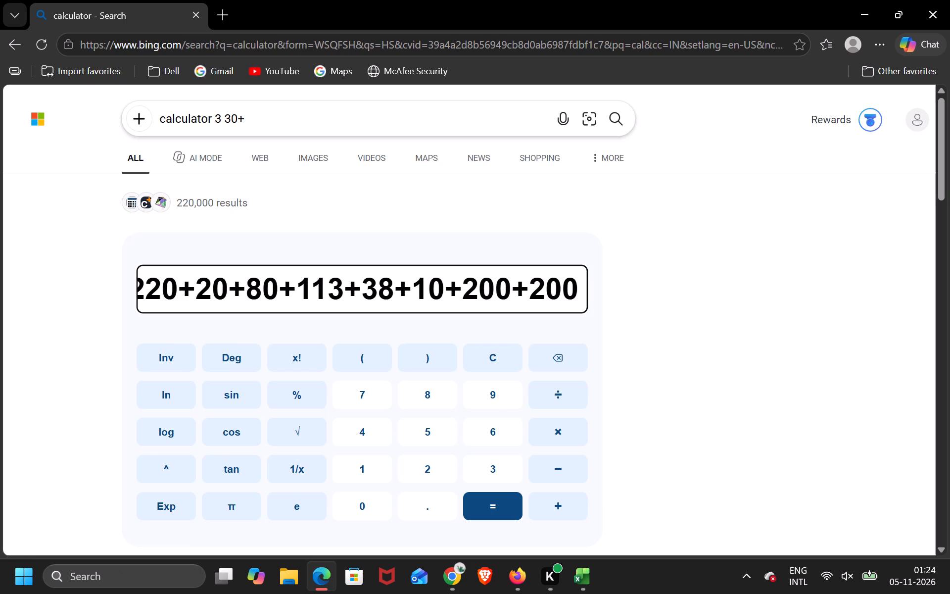
key("shift+plus")
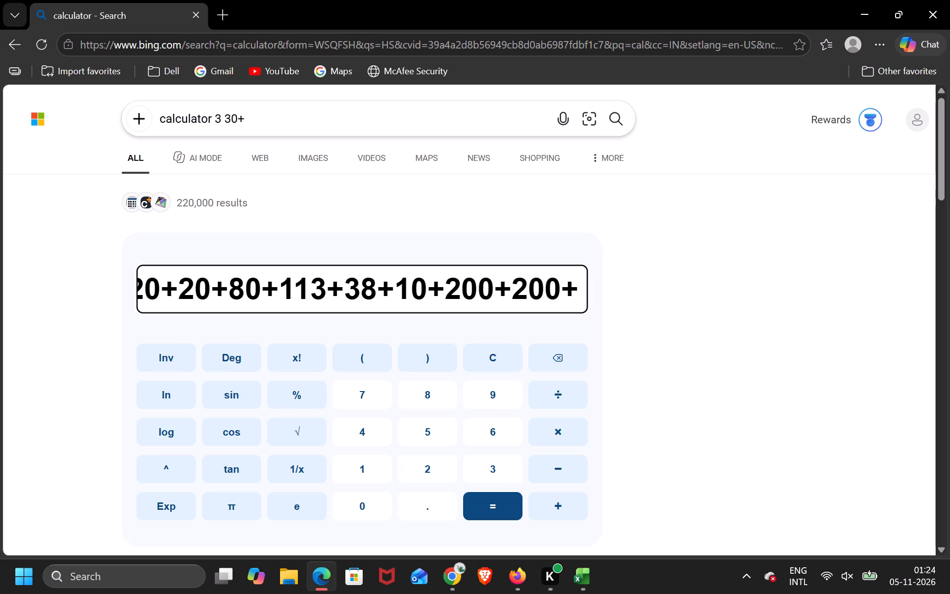
type("540+")
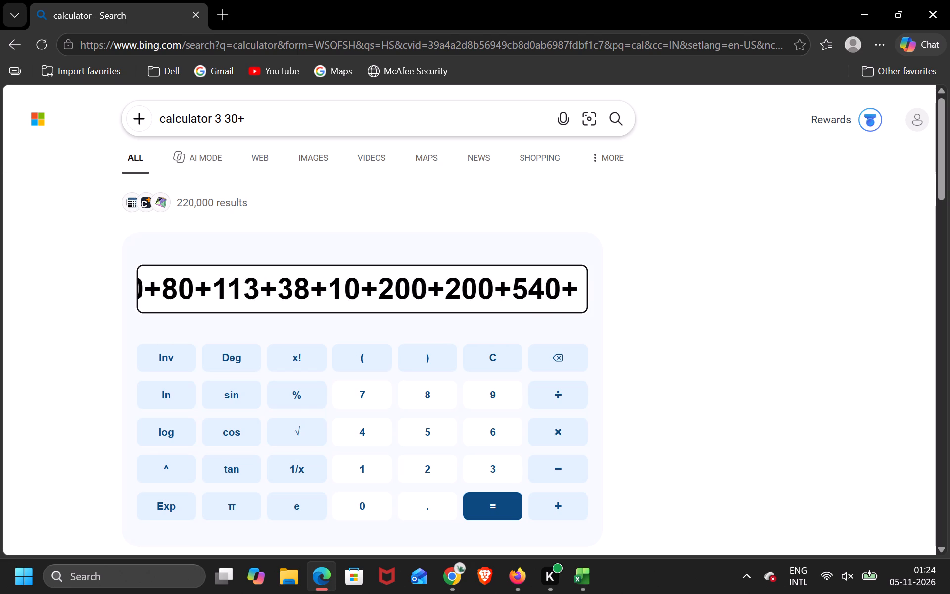
type("136")
key("shift+plus")
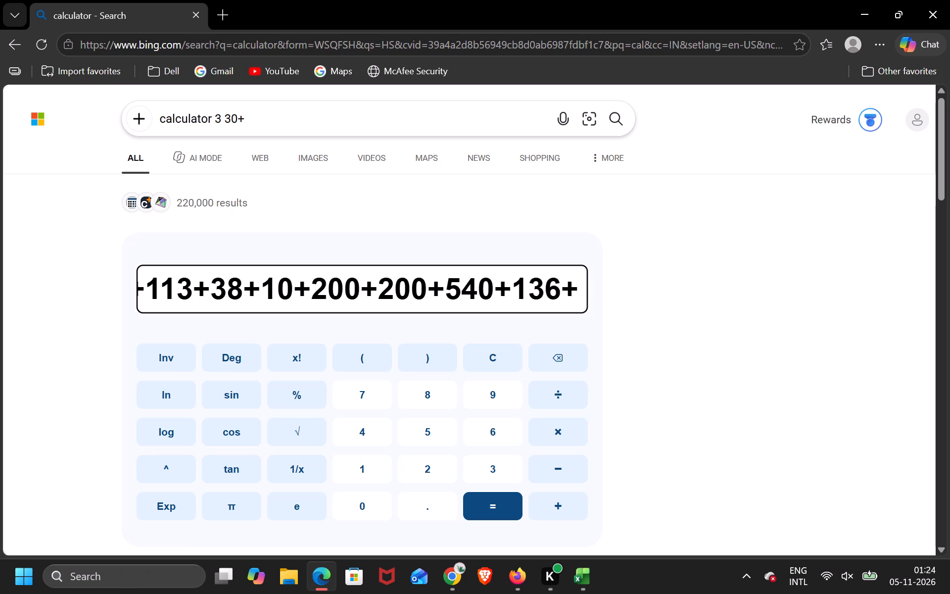
type("145")
key("Return")
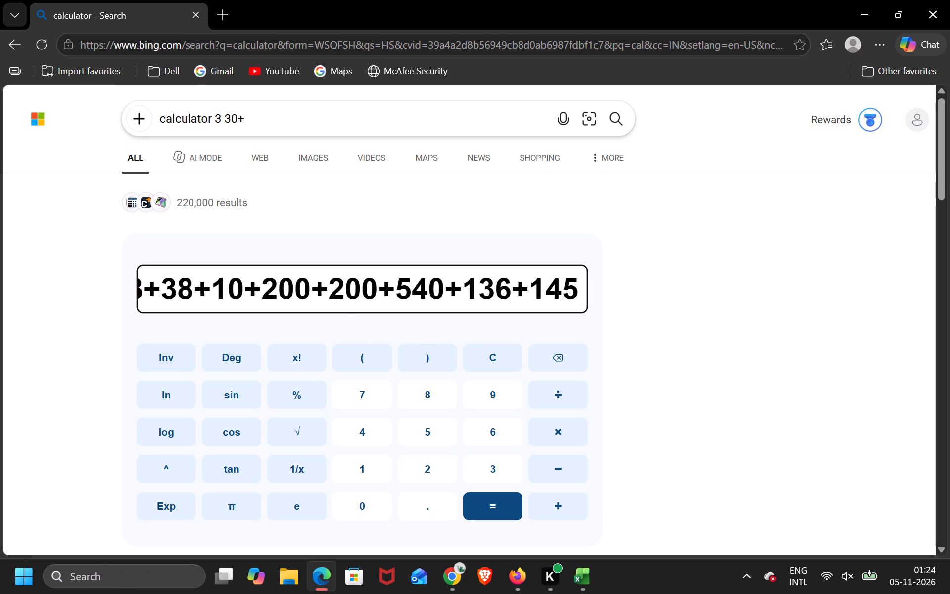
left_click(483, 505)
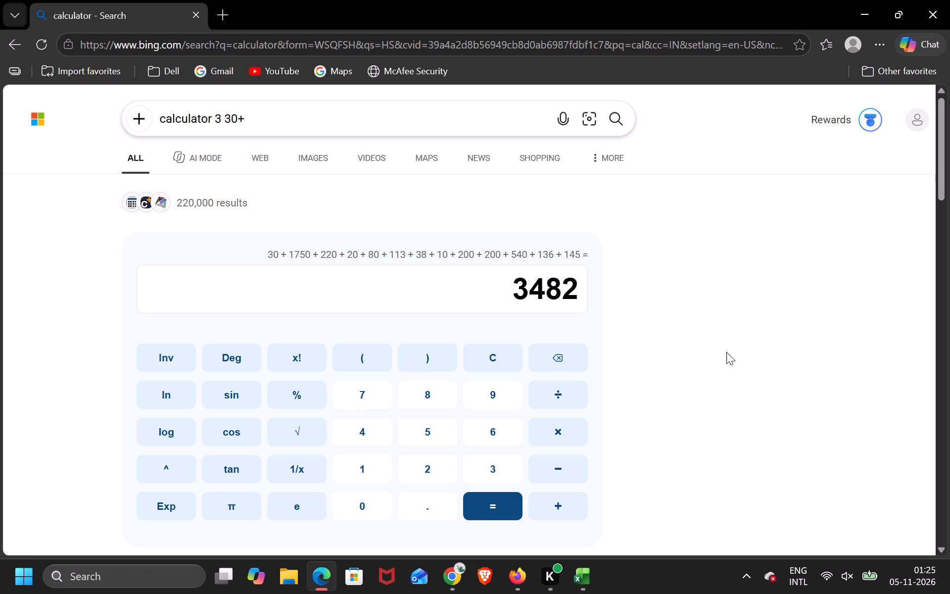
Add the three payments 310, 460 and 350 to the calculator's current result and compute the sum.
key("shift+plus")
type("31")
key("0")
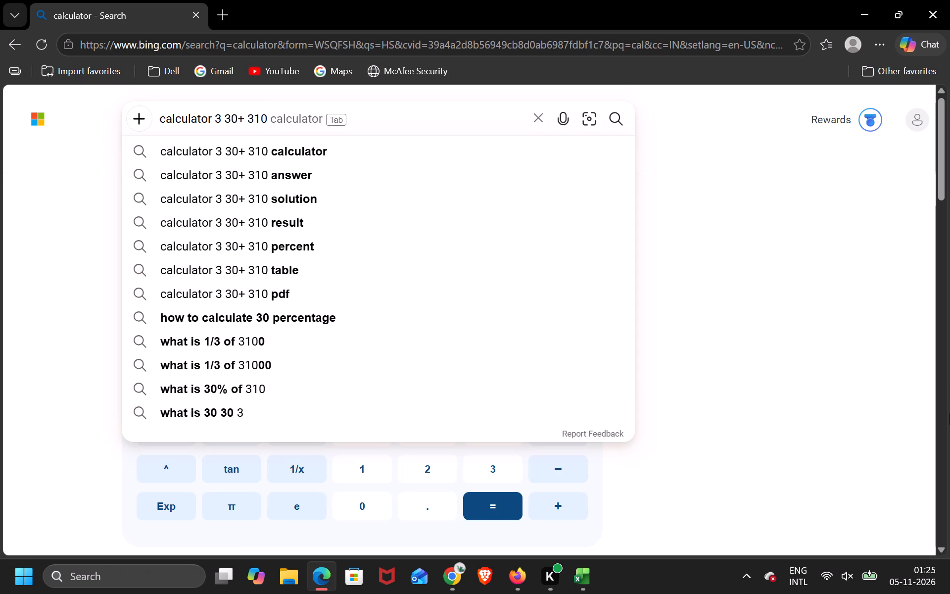
left_click(746, 385)
left_click(570, 286)
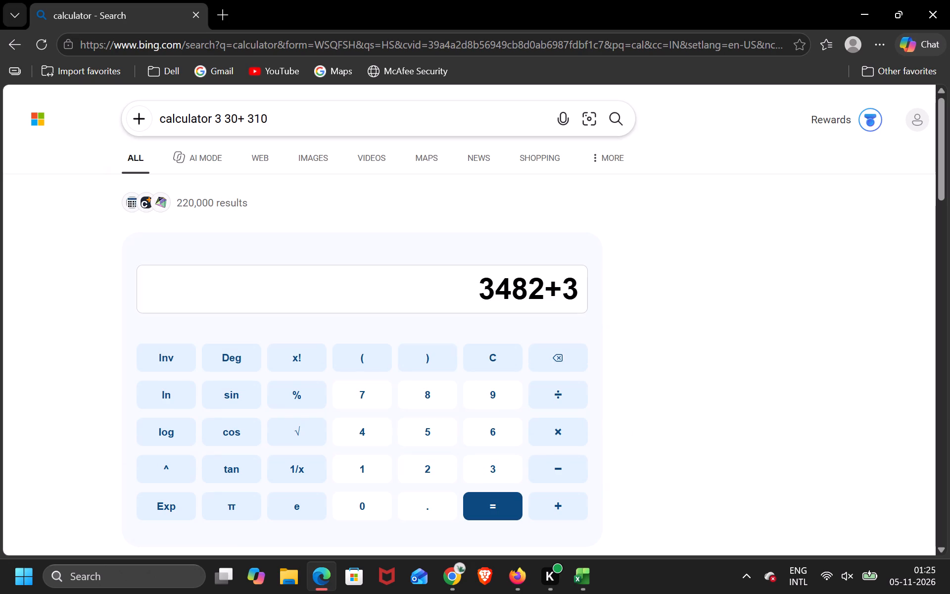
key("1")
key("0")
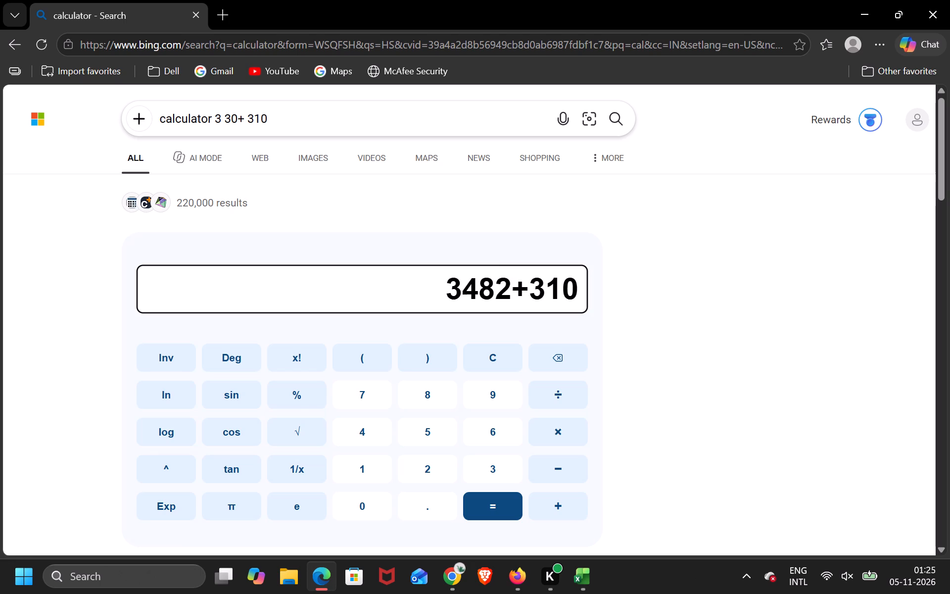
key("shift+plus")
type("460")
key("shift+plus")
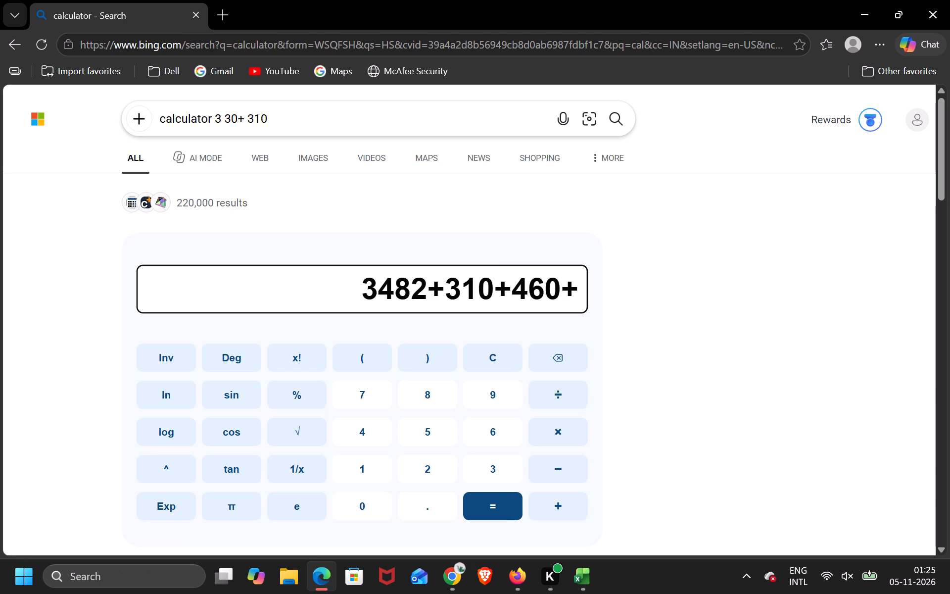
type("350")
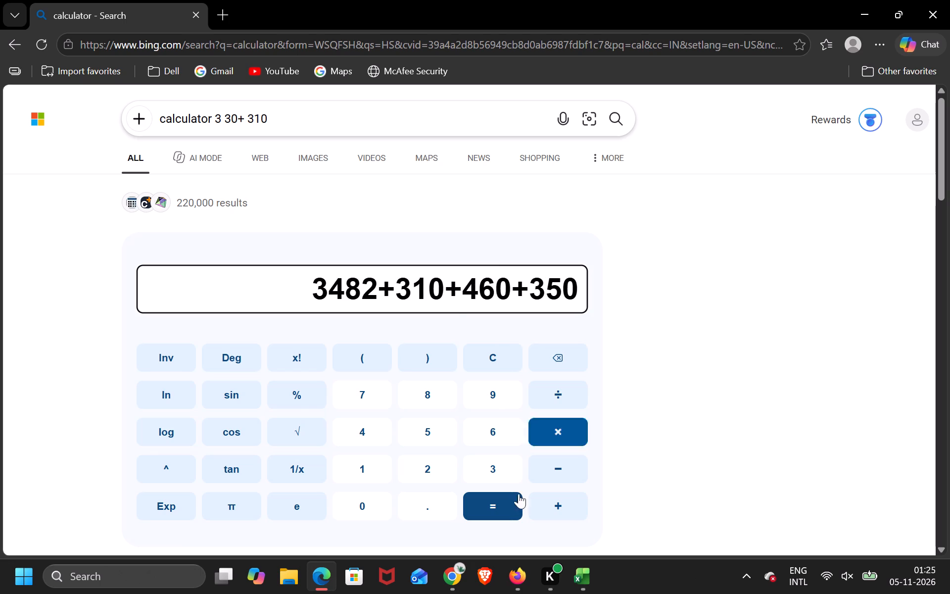
left_click(486, 511)
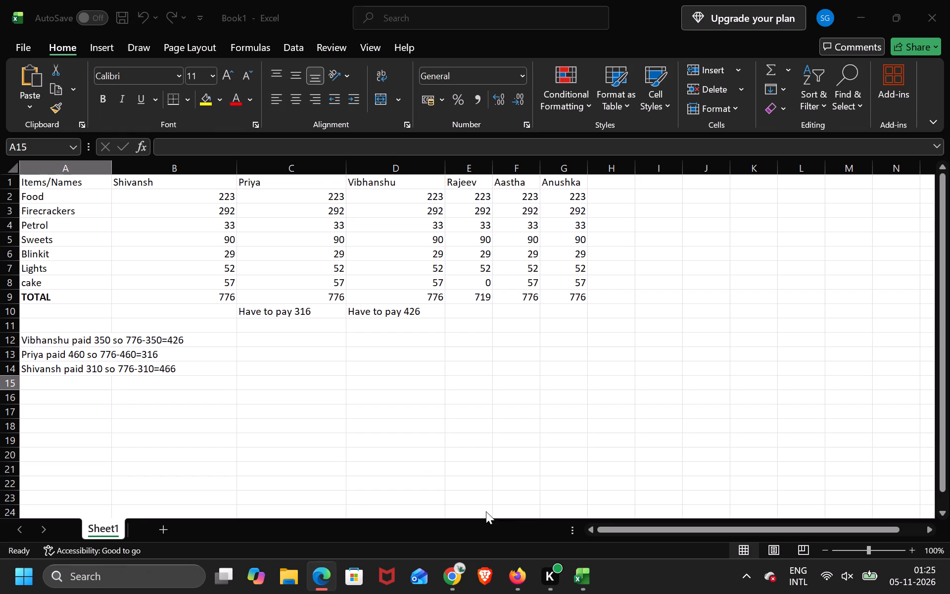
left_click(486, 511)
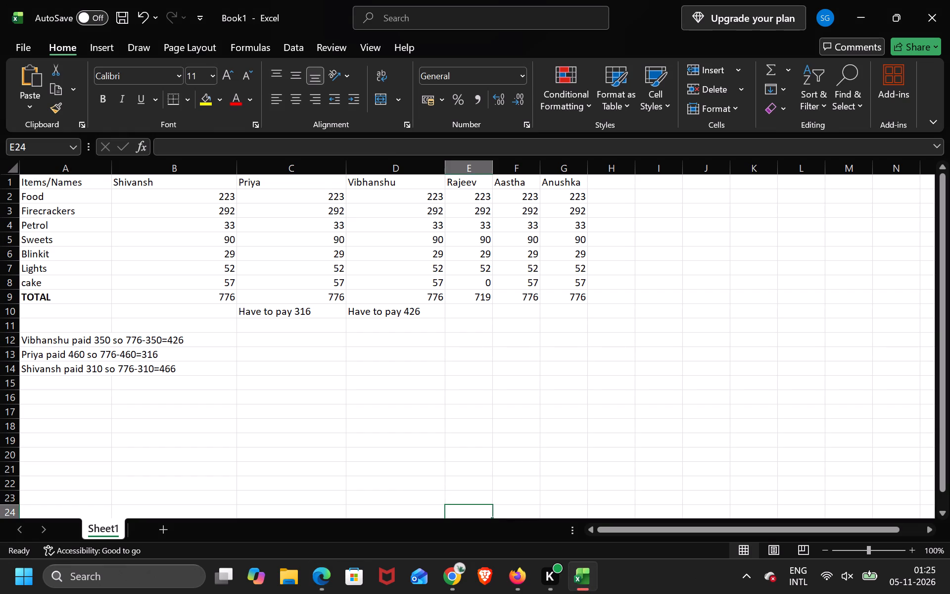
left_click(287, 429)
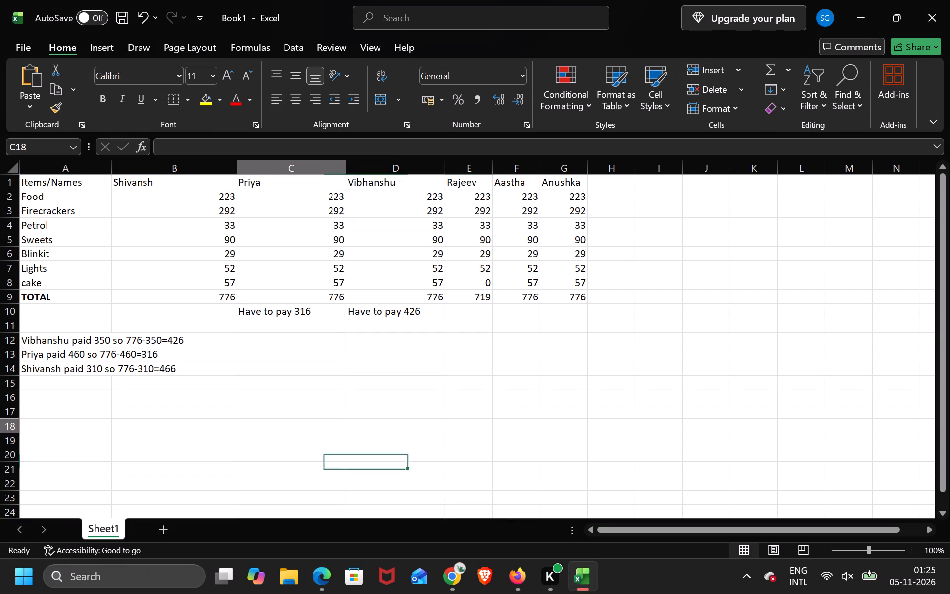
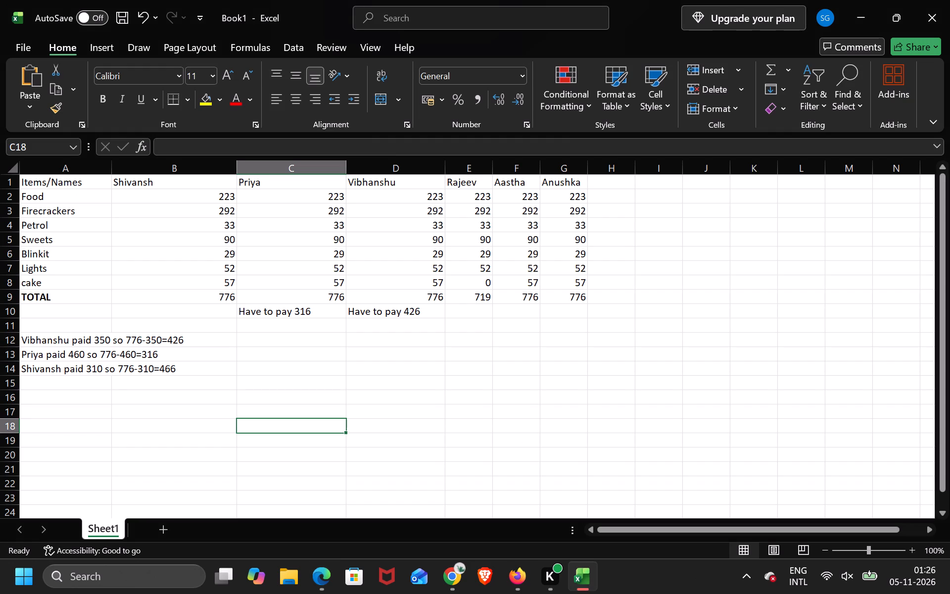
Enter "Have to pay 466" in cell B10, below Shivansh's total.
left_click(165, 309)
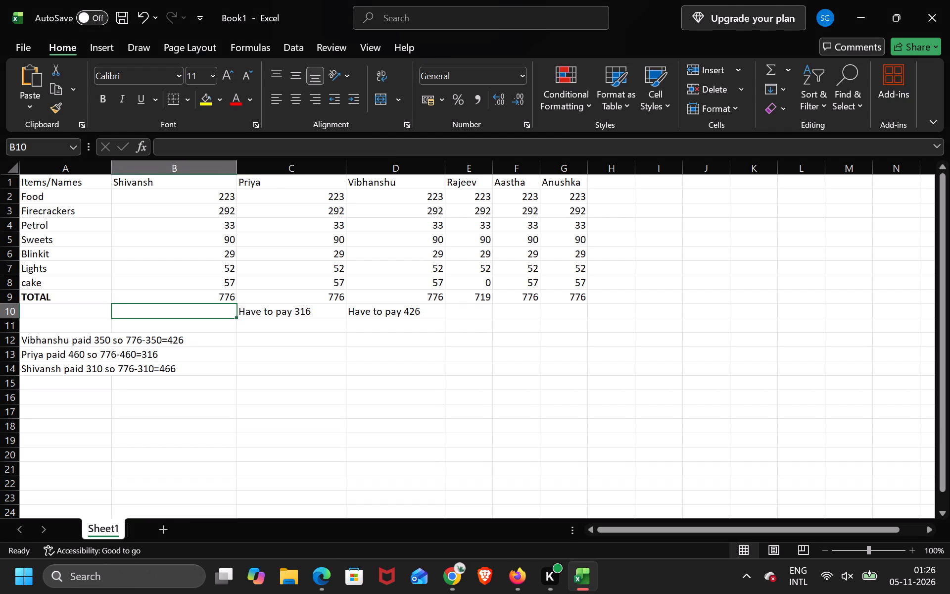
key("BackSpace")
key("BackSpace")
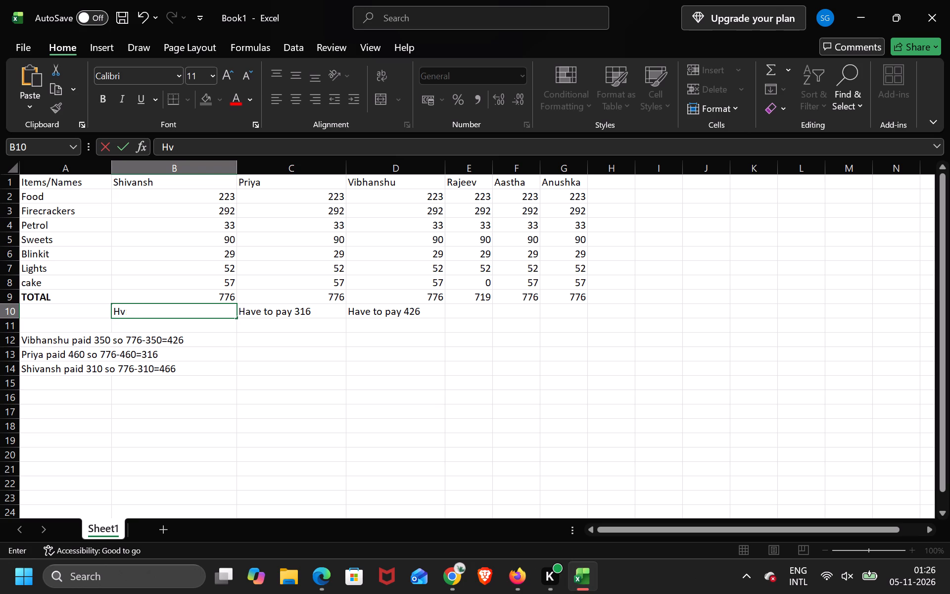
key("BackSpace")
type("ave to pay")
key("space")
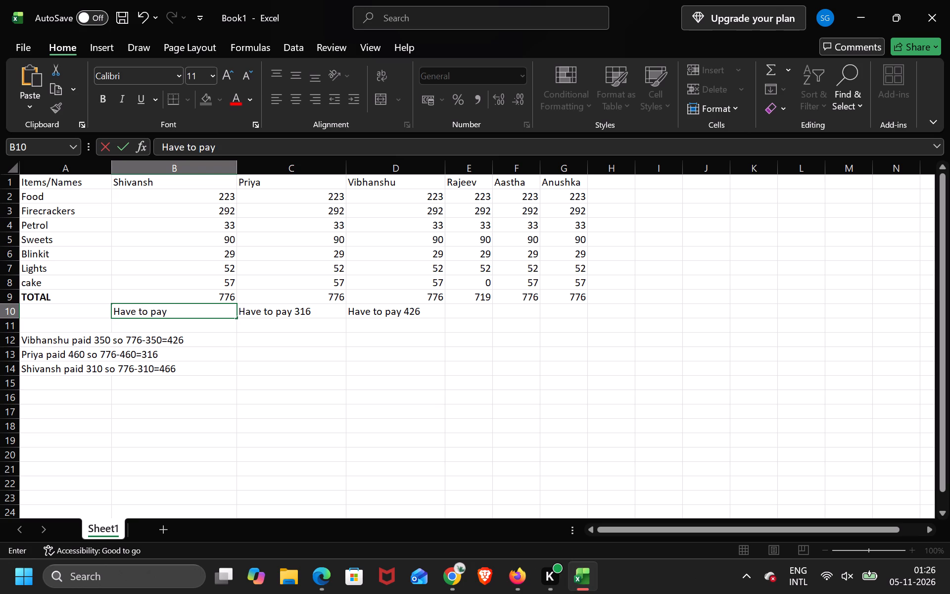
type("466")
left_click(170, 435)
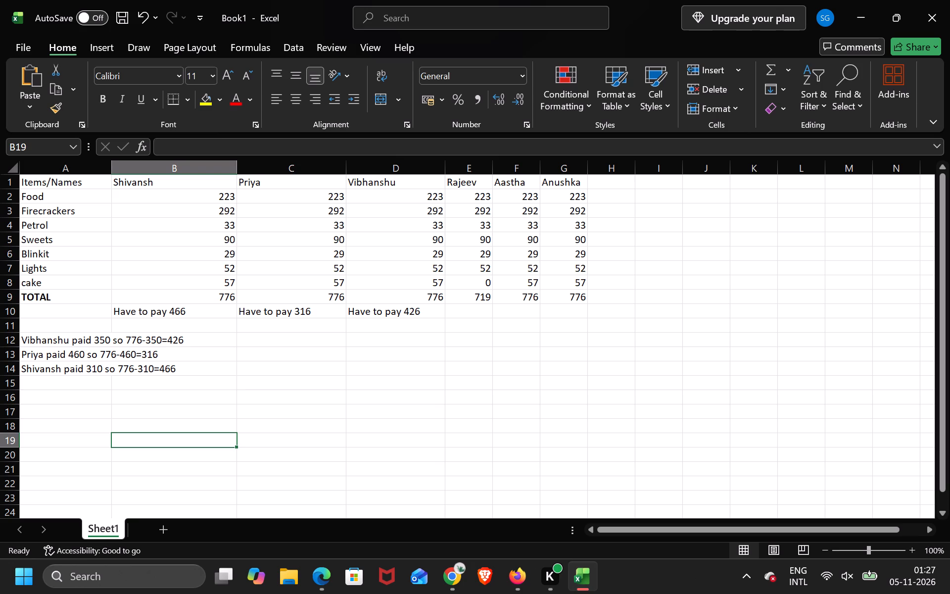
Capture a rectangular screenshot of the Excel window covering the whole expense table and the payment notes below it.
key("Print")
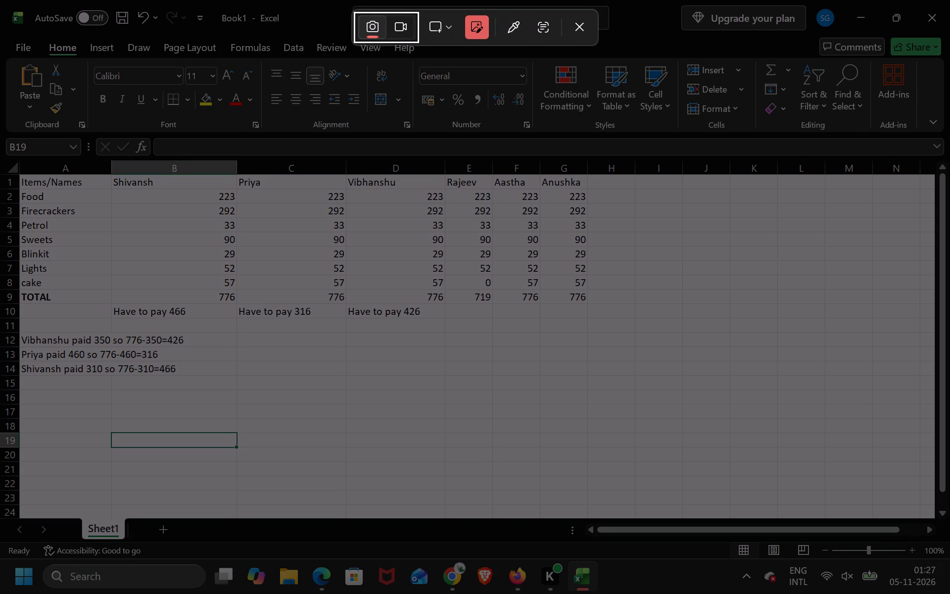
left_click_drag(0, 0, 795, 434)
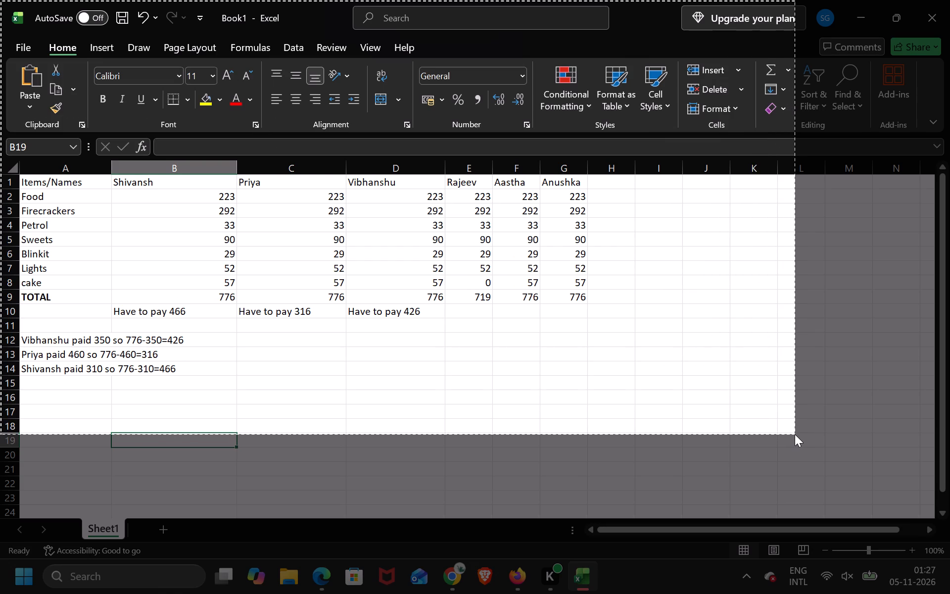